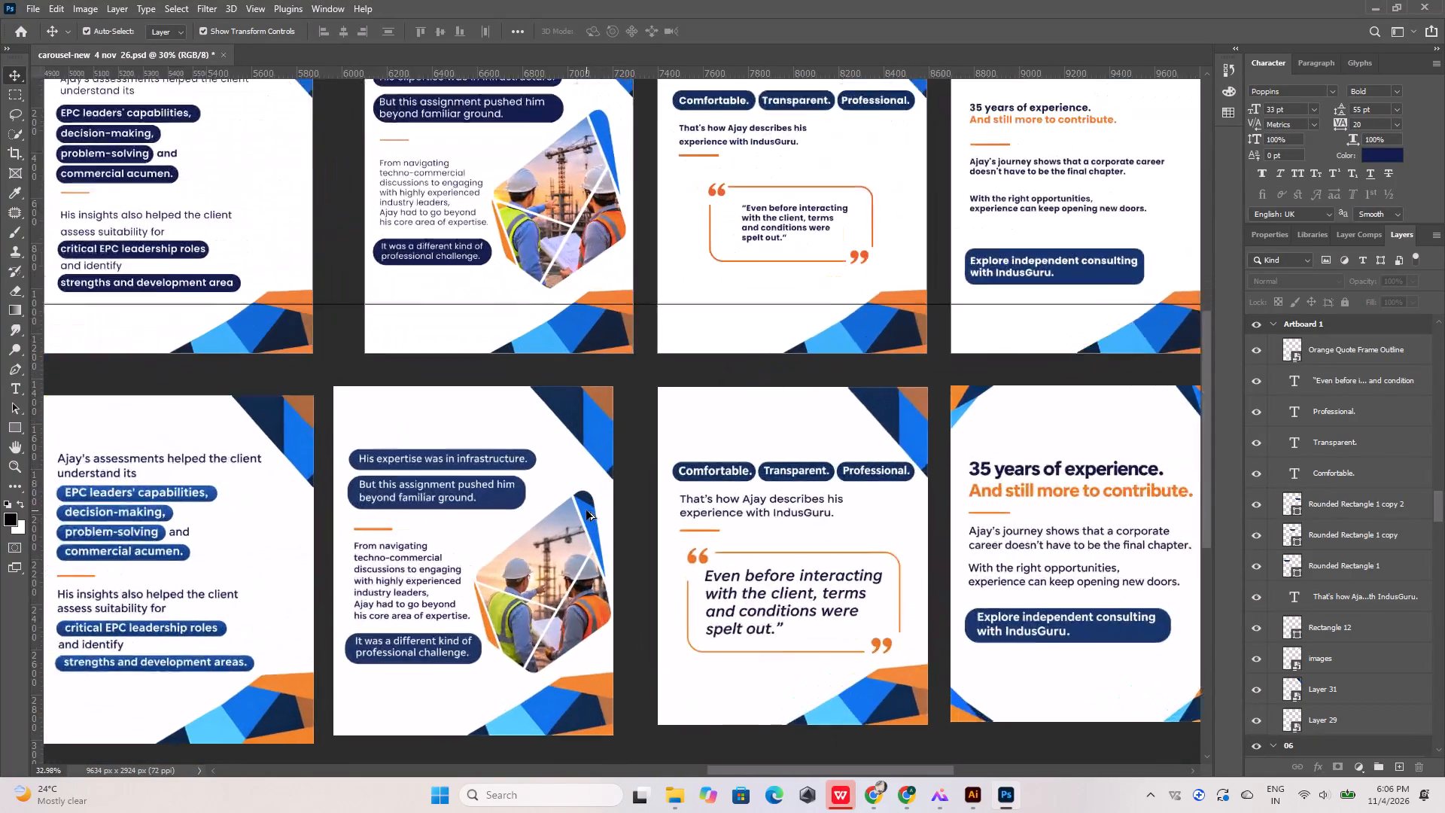
Trace the dark navy rounded cap atop the blue strip beside the lower slide's construction photo as a closed Pen shape, about 84 px wide.
scroll(586, 510, "up", 20)
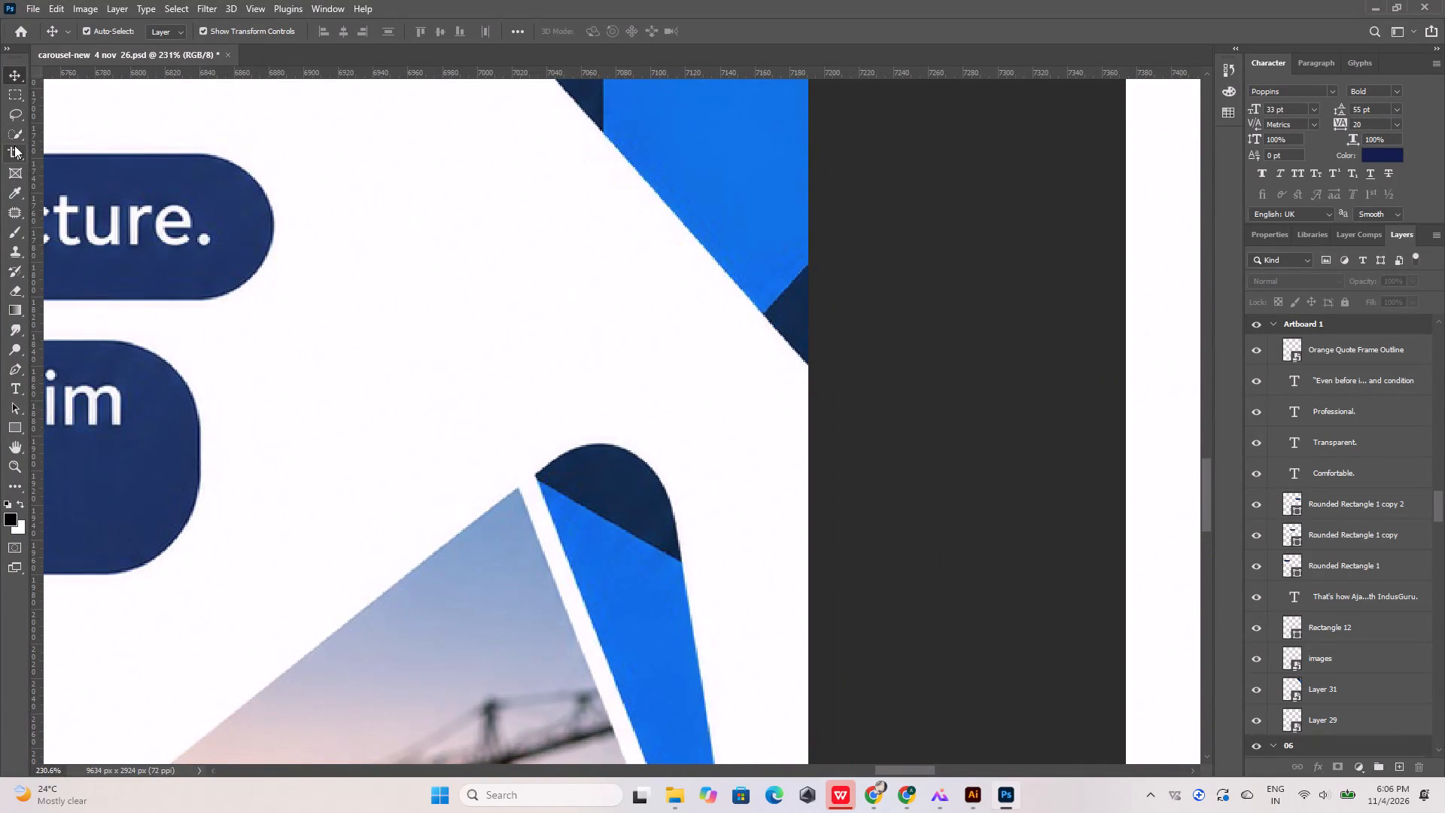
key("p")
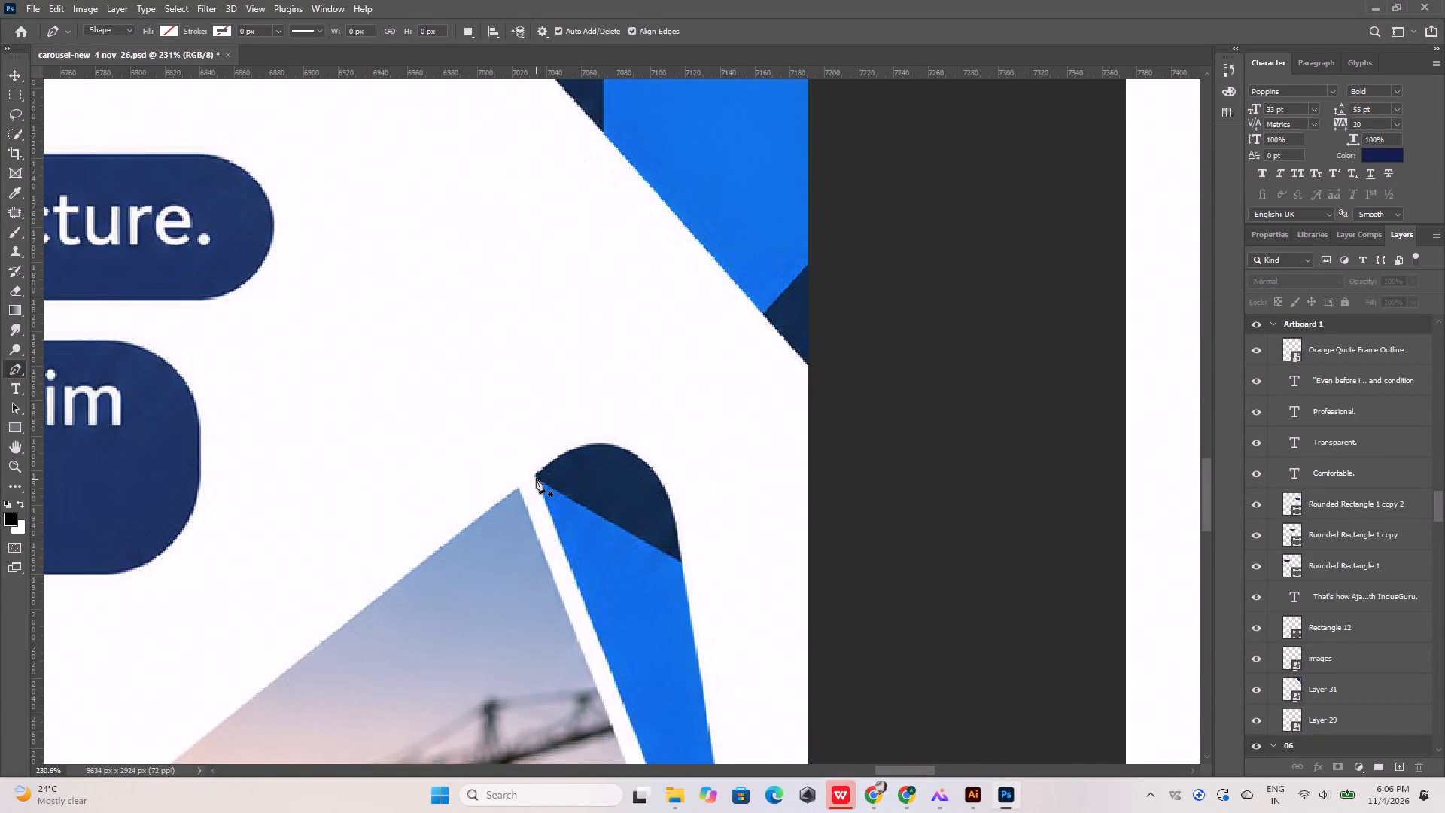
left_click(535, 476)
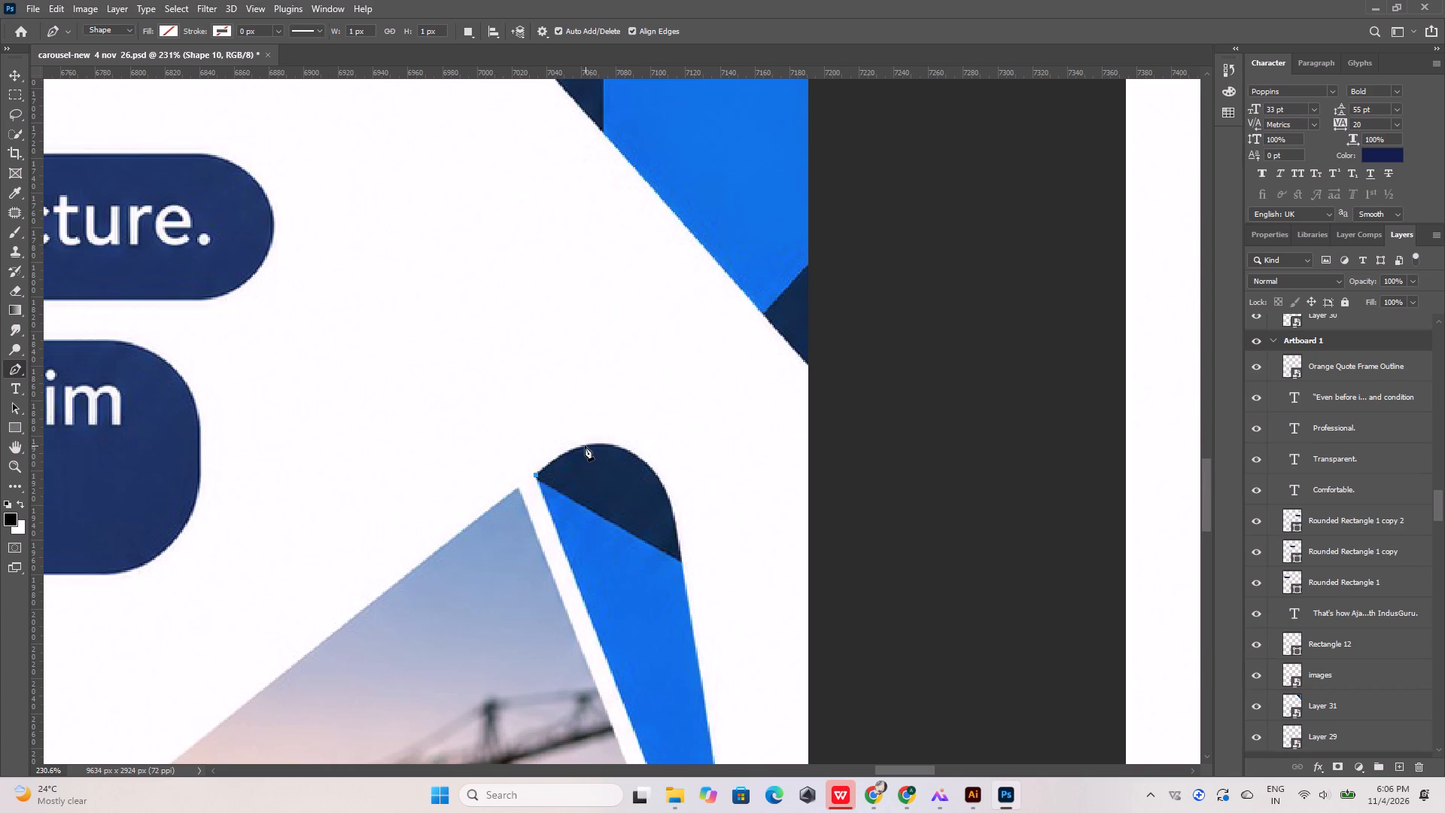
left_click_drag(626, 451, 632, 456)
left_click_drag(632, 456, 670, 476)
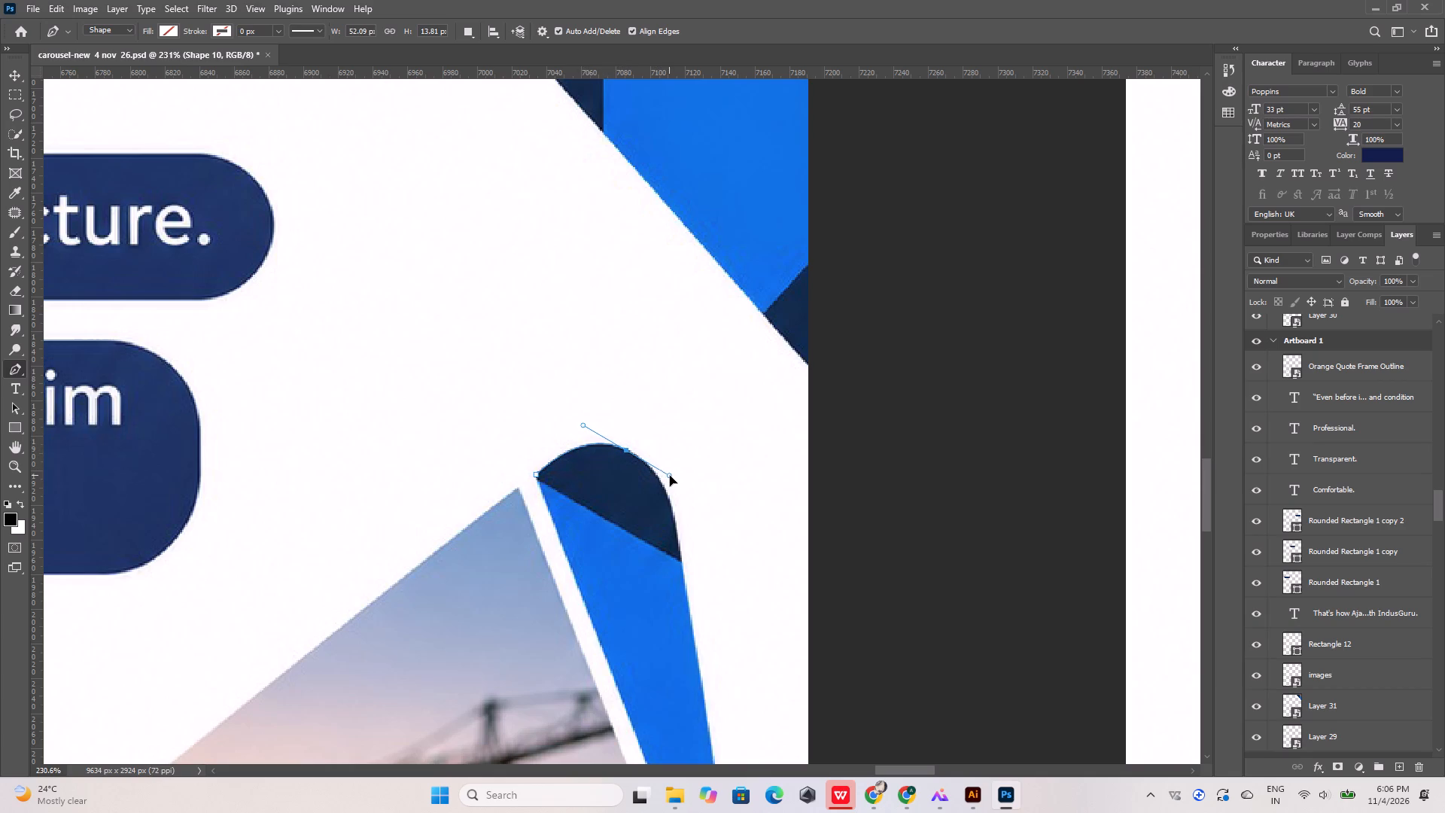
left_click_drag(670, 476, 670, 477)
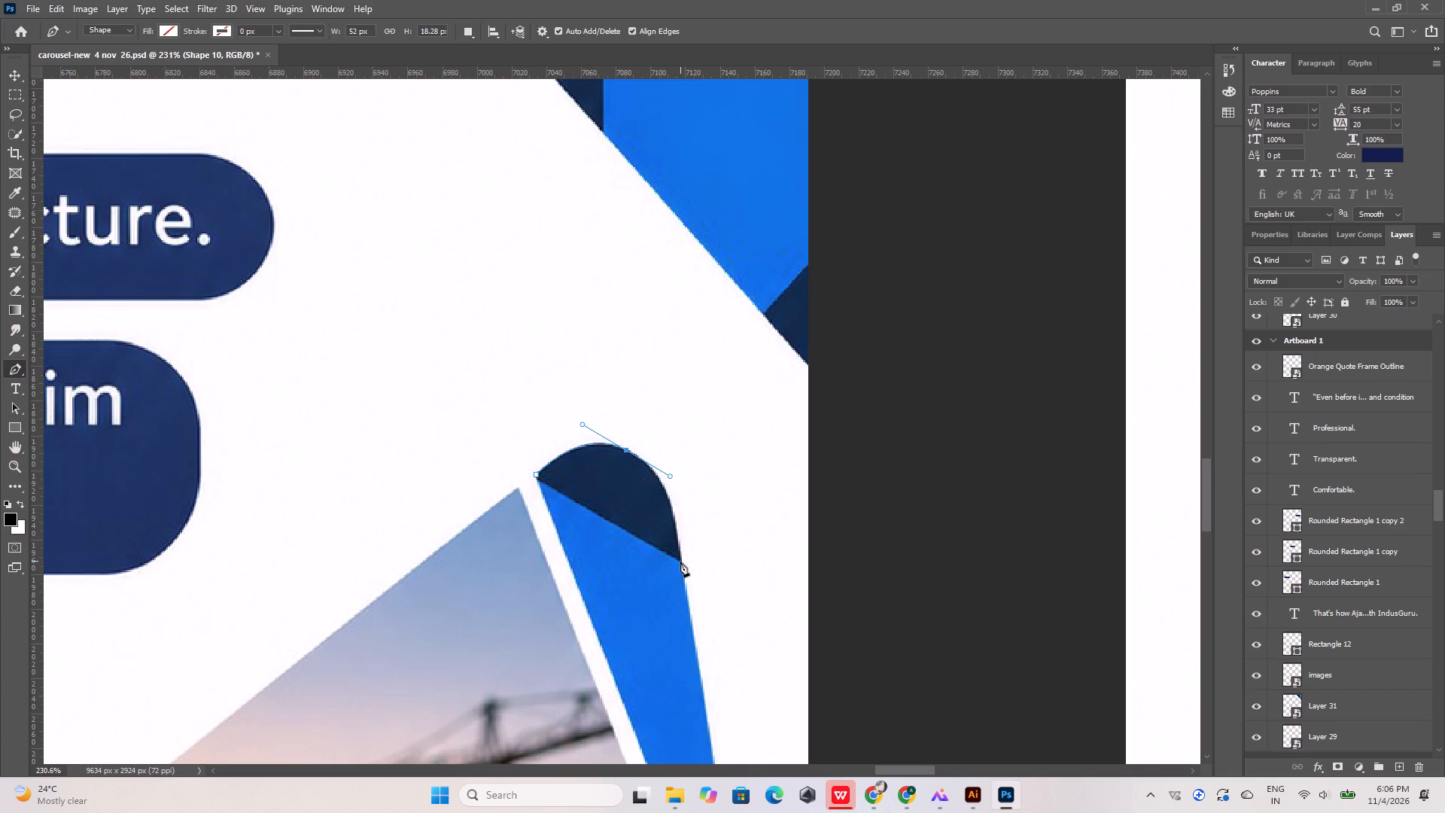
left_click(682, 562)
left_click(537, 476)
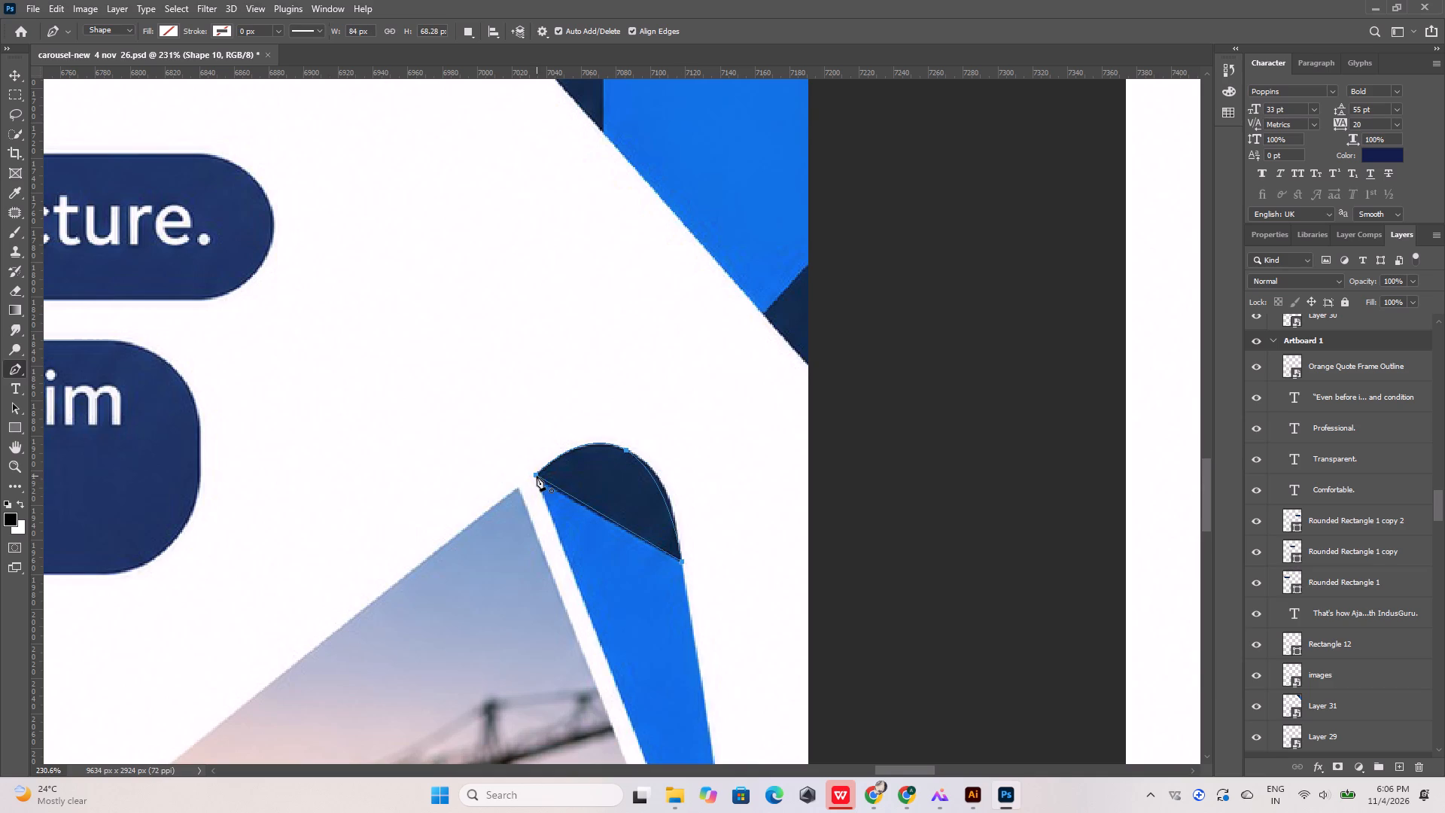
Reposition the traced shape's corner anchor to match the pointed tip of the navy cap.
scroll(537, 476, "up", 8, "alt")
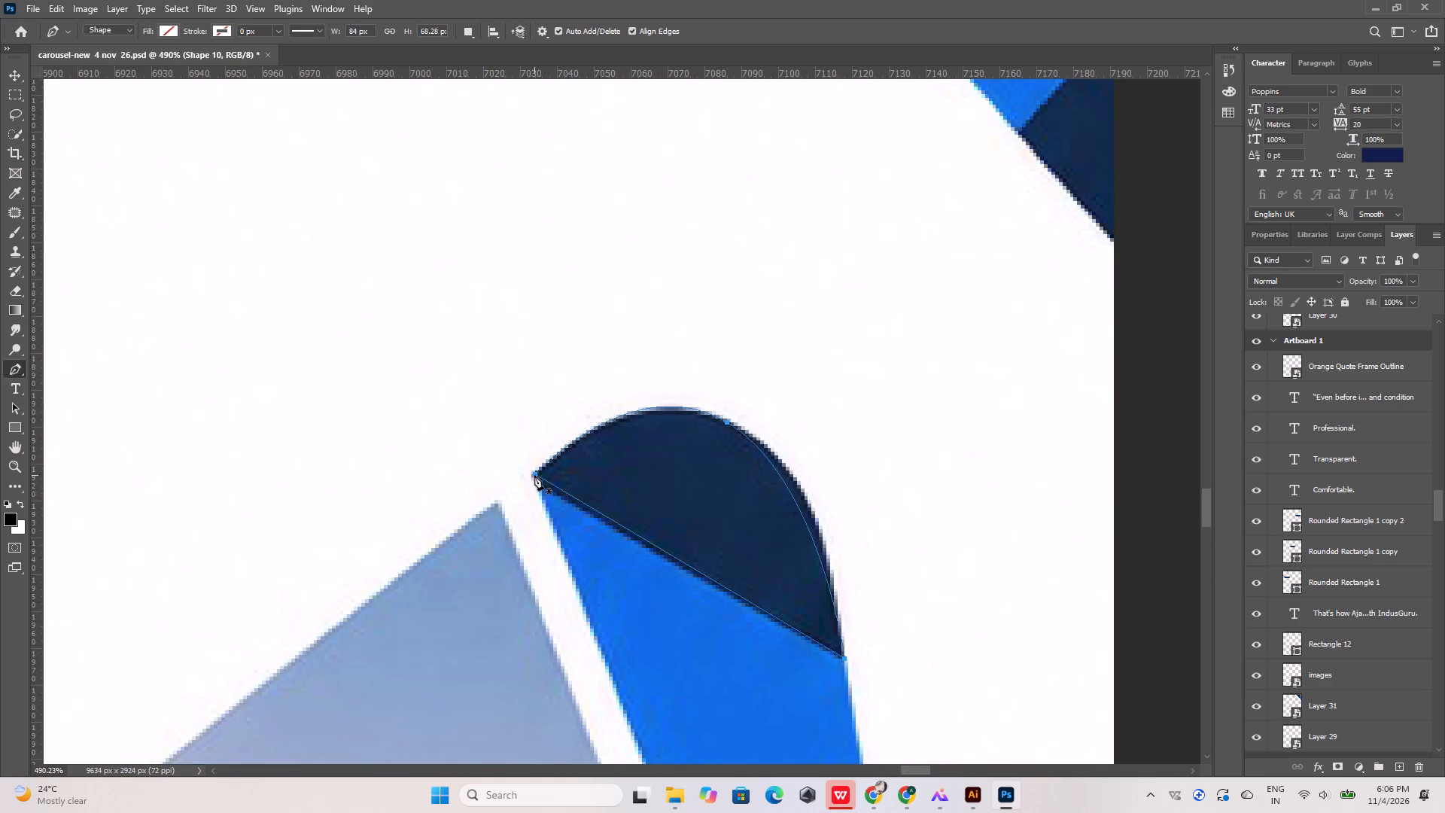
left_click_drag(534, 474, 534, 481, "shift")
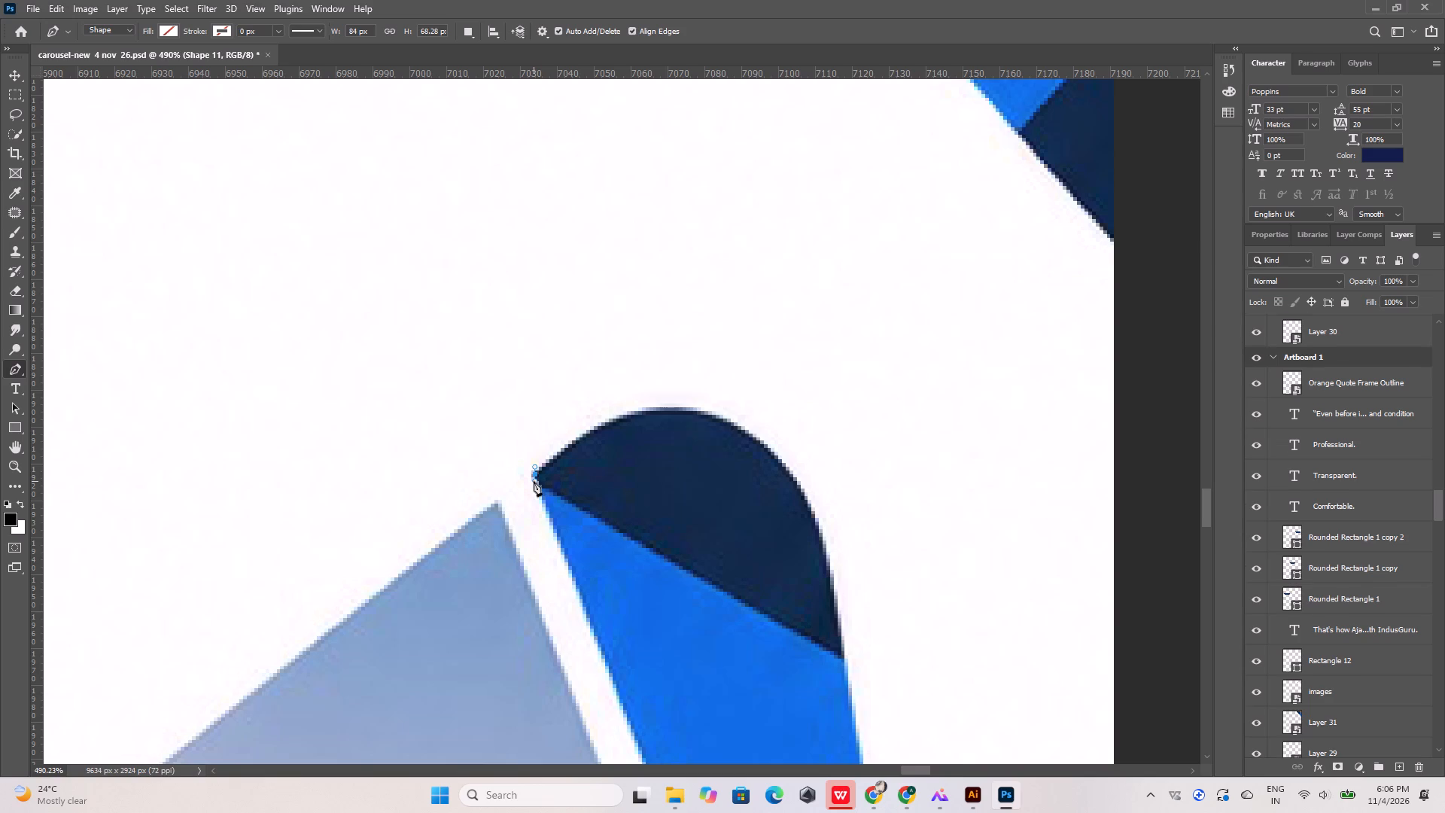
key("ctrl+z")
scroll(535, 479, "up", 8)
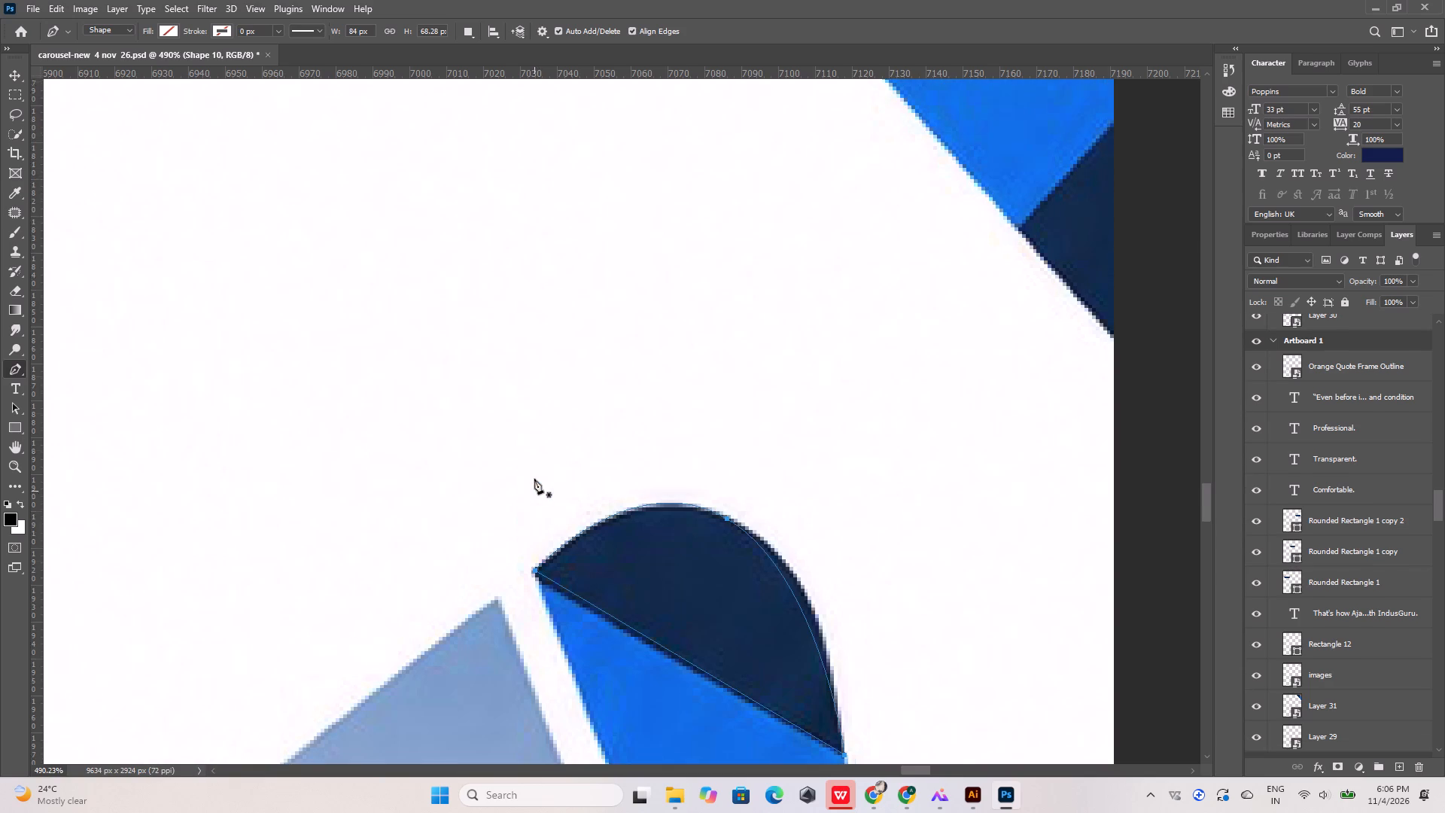
scroll(534, 583, "up", 12, "alt")
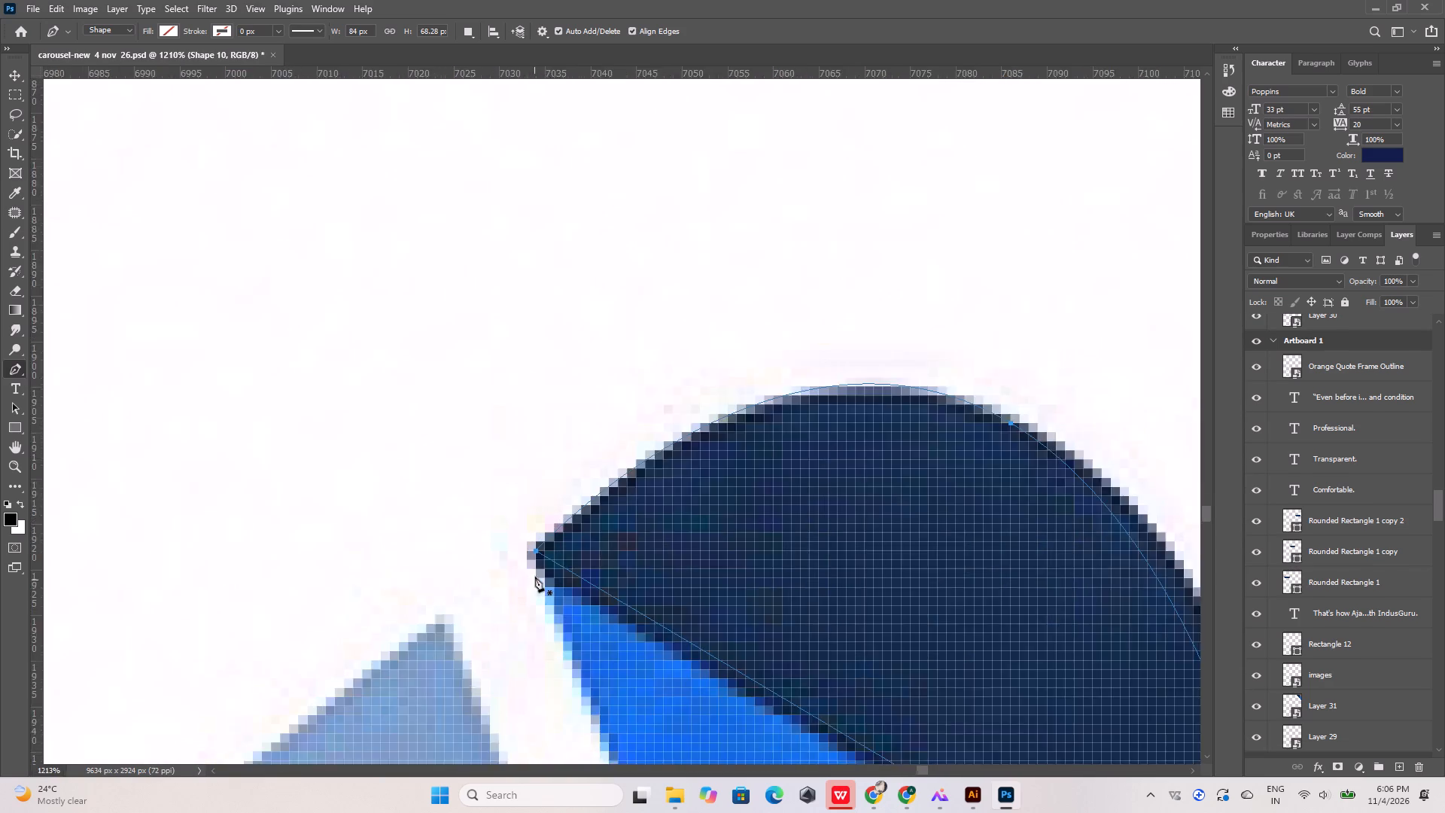
scroll(535, 577, "up", 2, "alt")
left_click_drag(537, 538, 526, 558, "ctrl")
scroll(461, 464, "down", 15, "alt")
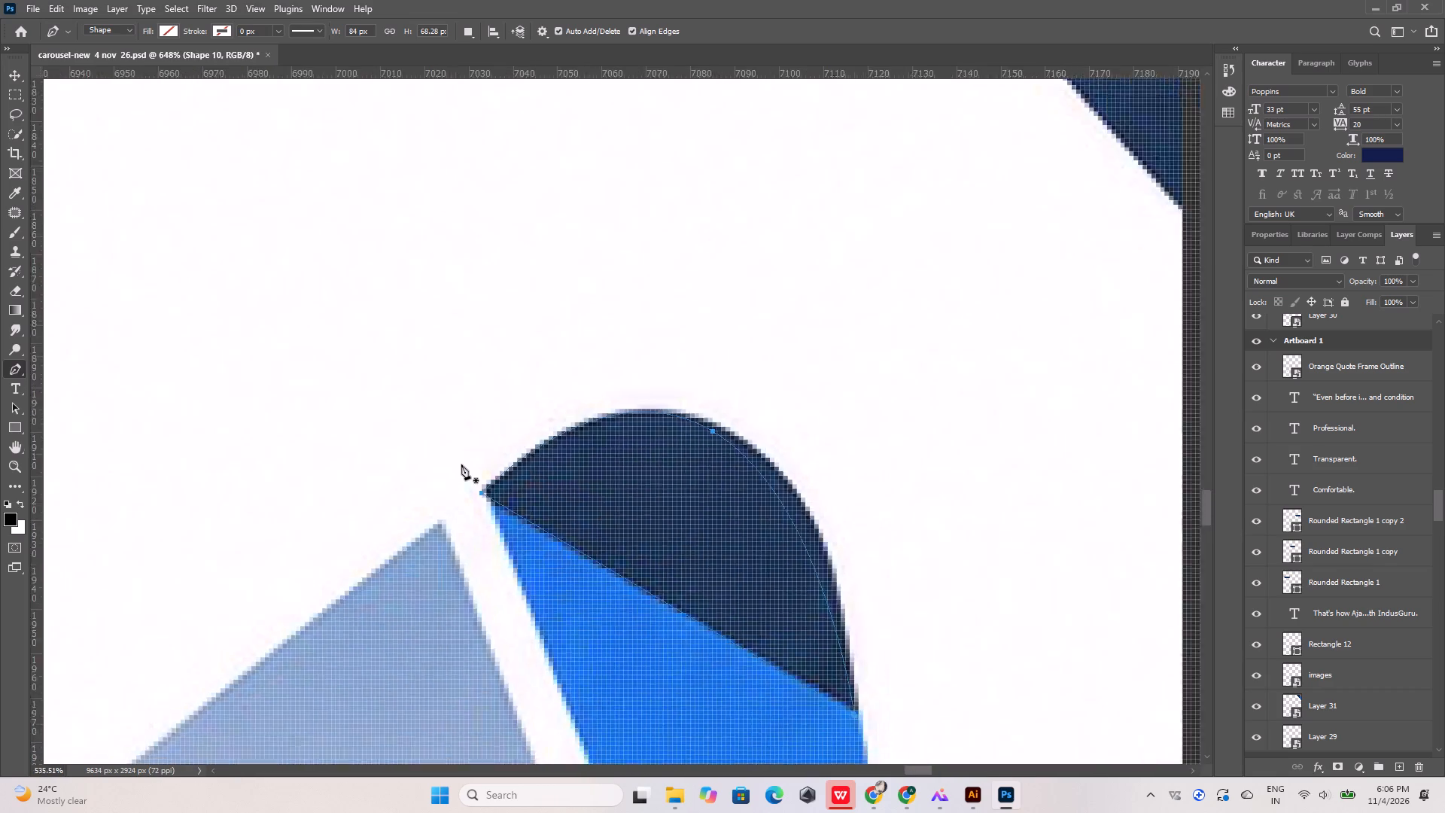
Reshape the traced curve by moving its middle anchor and both direction handles to follow the navy cap's rounded outline.
scroll(674, 467, "up", 4, "alt")
left_click(640, 426, "ctrl")
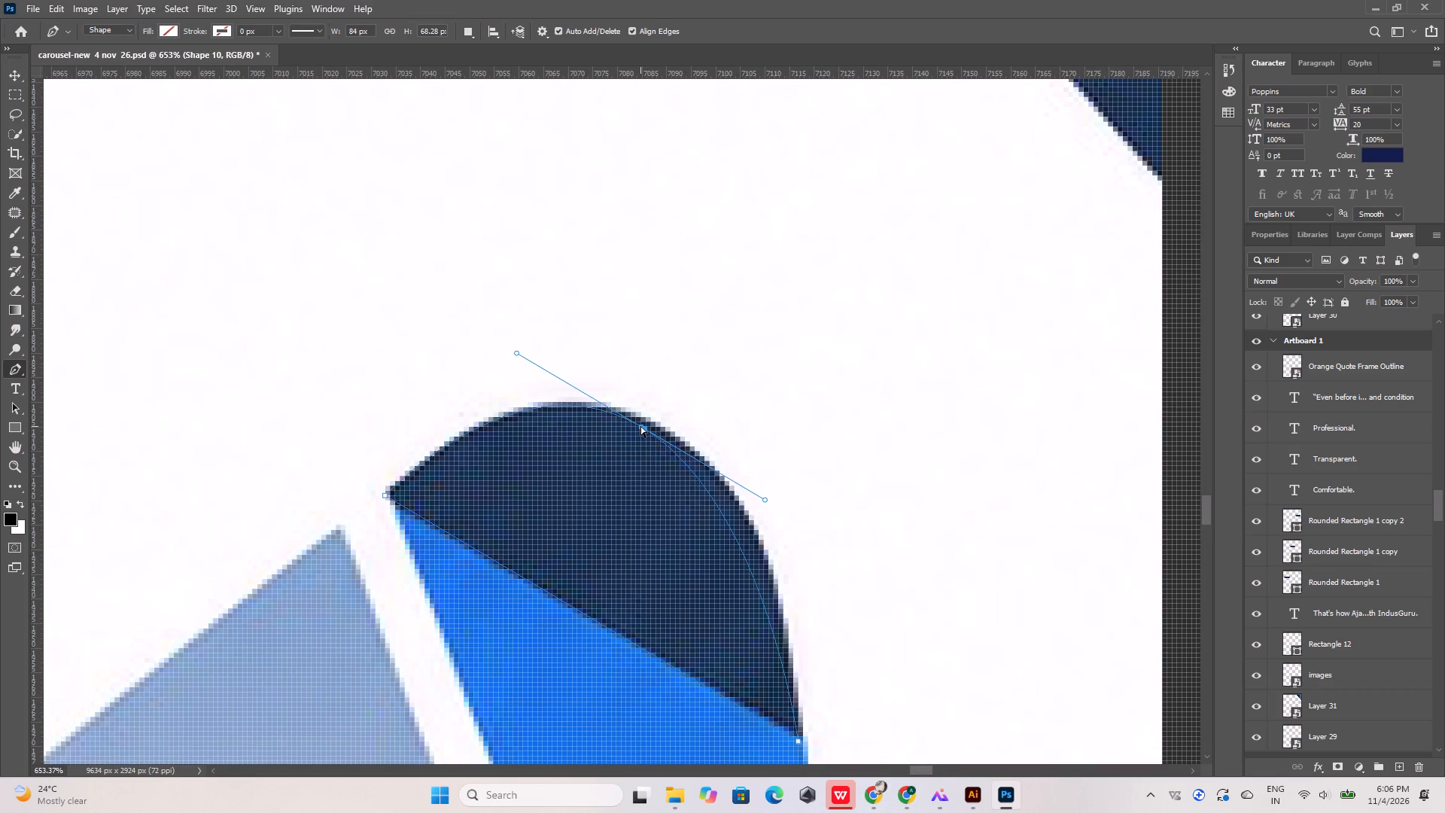
left_click(641, 426, "ctrl")
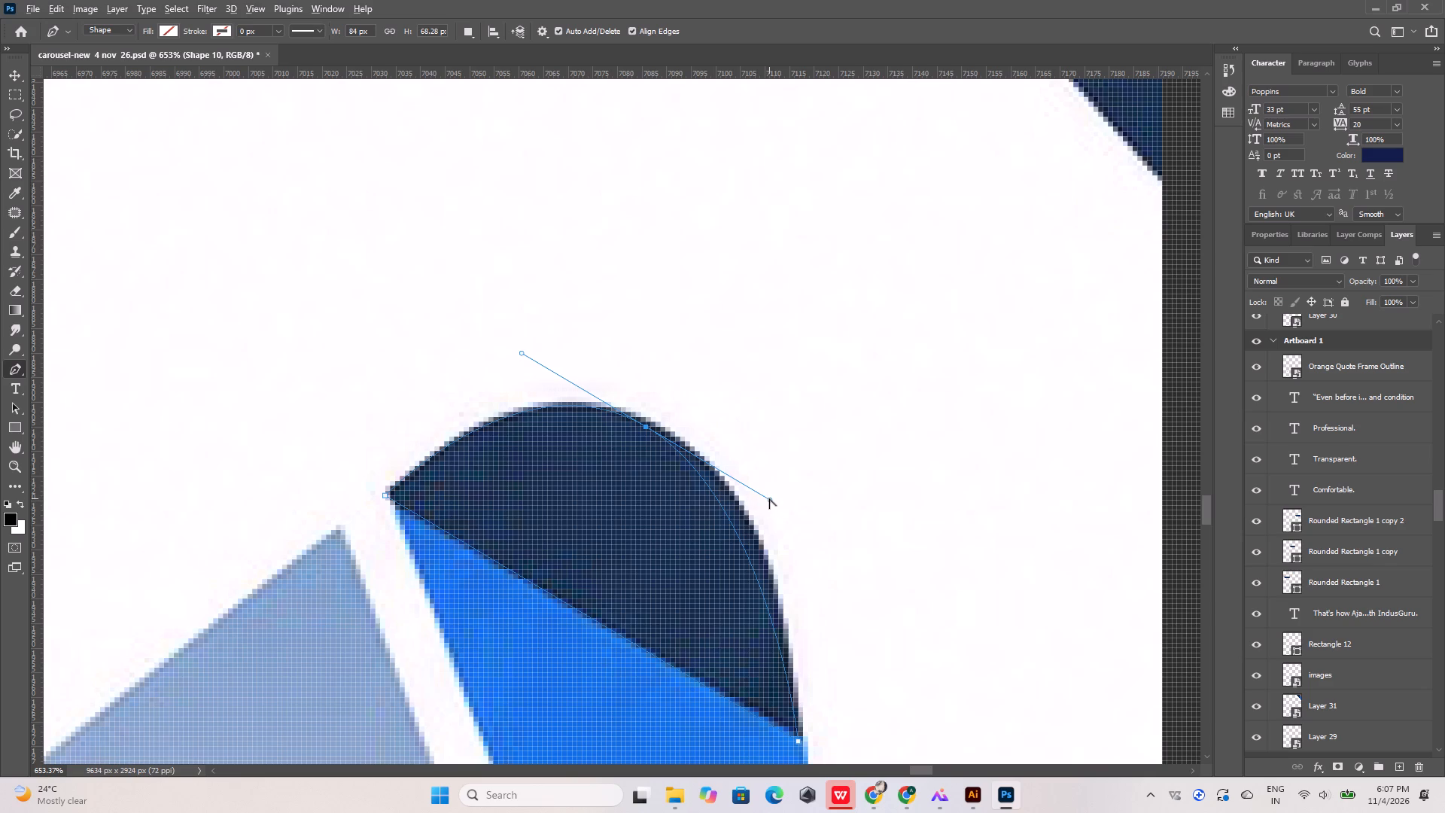
left_click_drag(769, 498, 802, 531, "alt")
left_click_drag(647, 429, 648, 428, "ctrl")
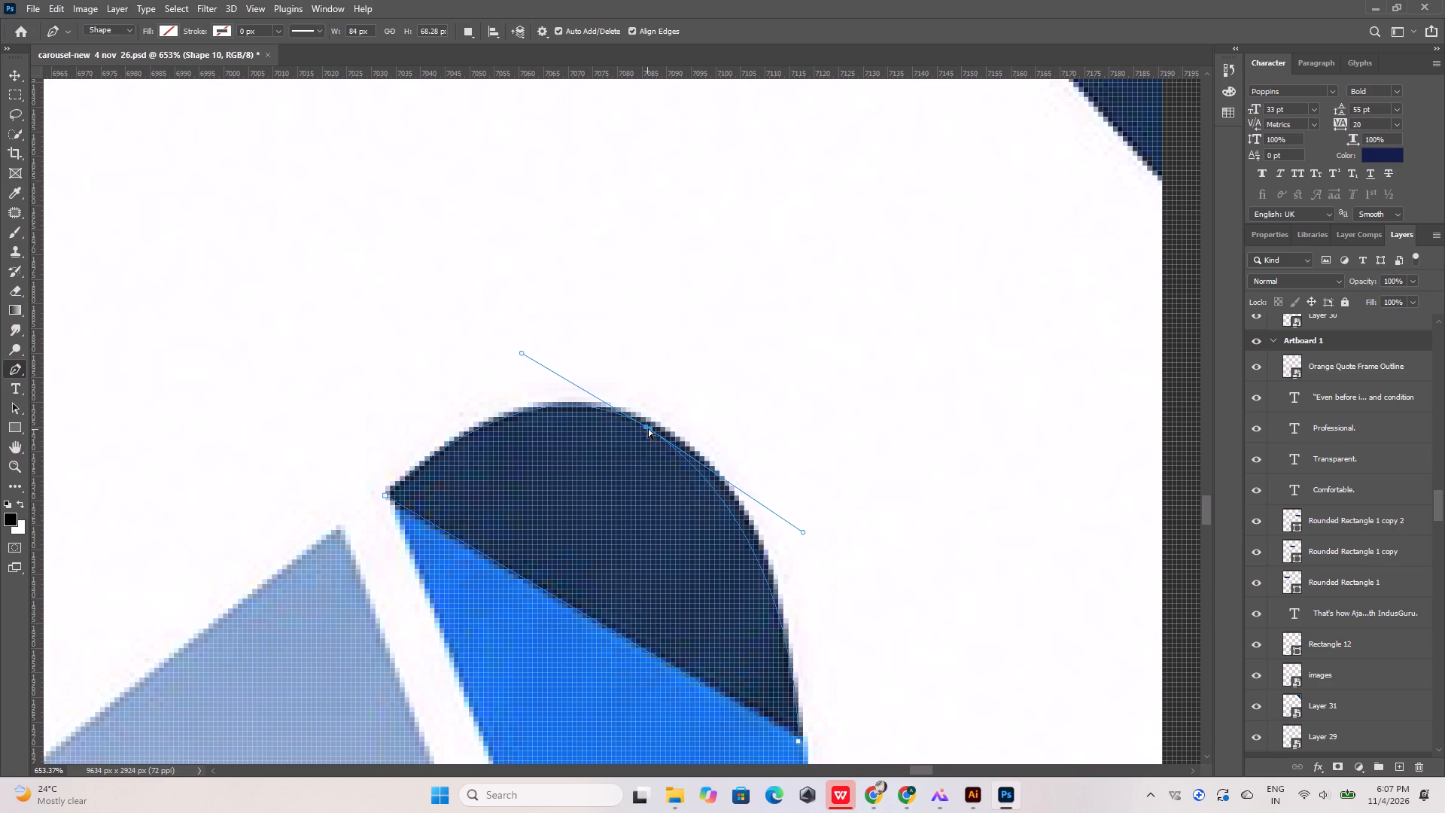
left_click_drag(648, 428, 677, 441, "ctrl")
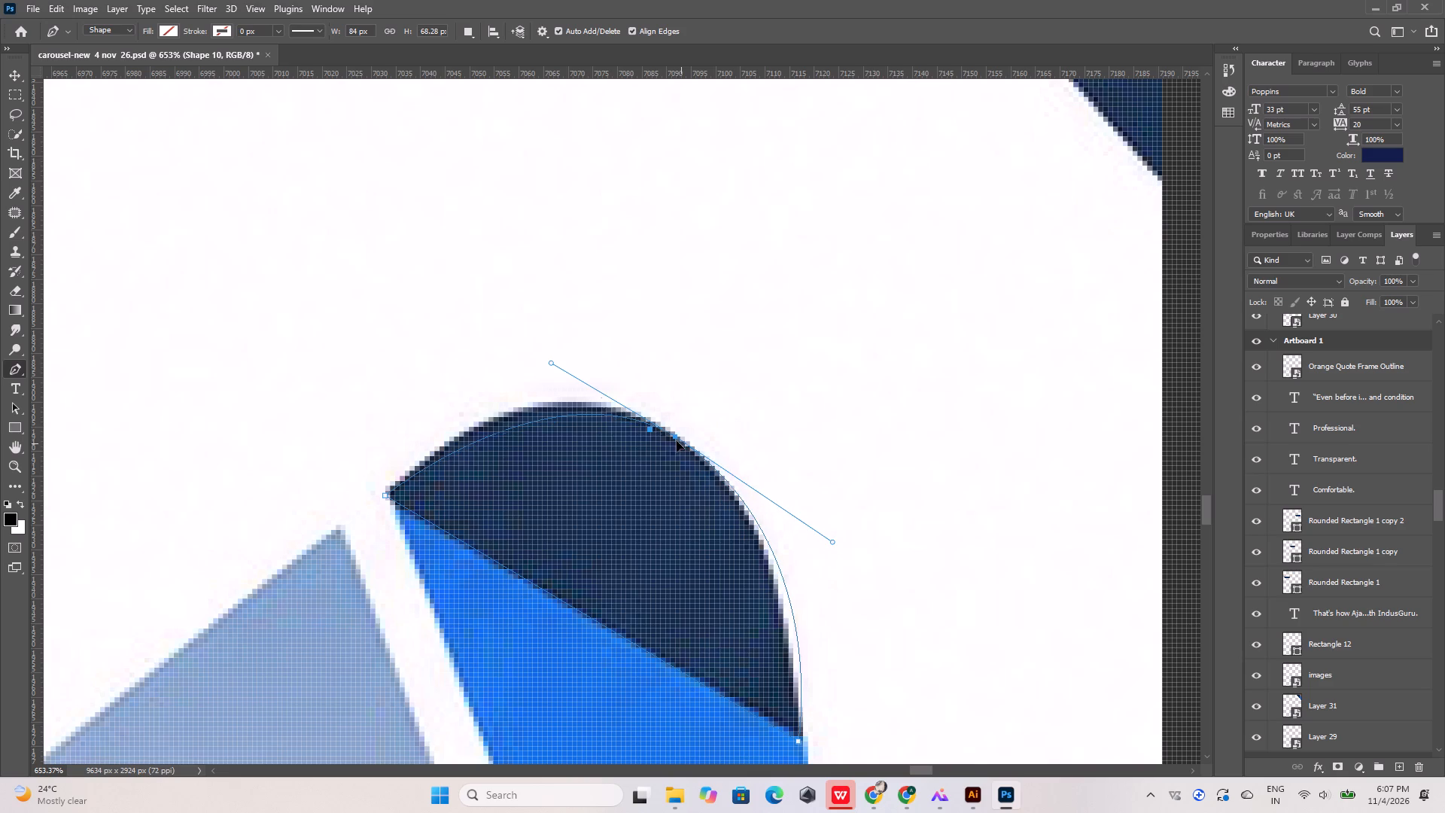
left_click_drag(677, 441, 677, 440, "ctrl")
left_click_drag(831, 542, 826, 549, "alt")
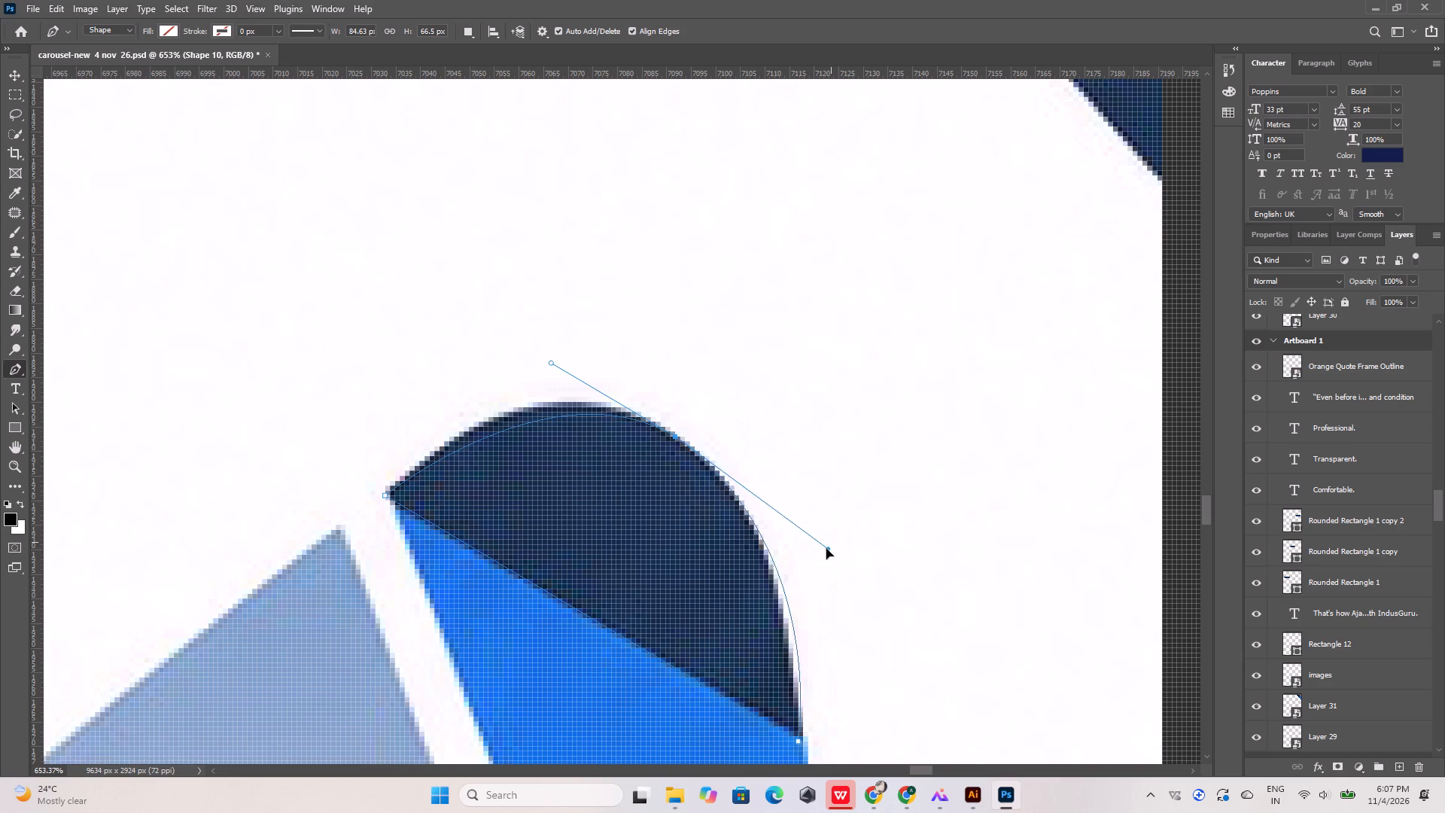
left_click_drag(826, 549, 802, 525, "alt")
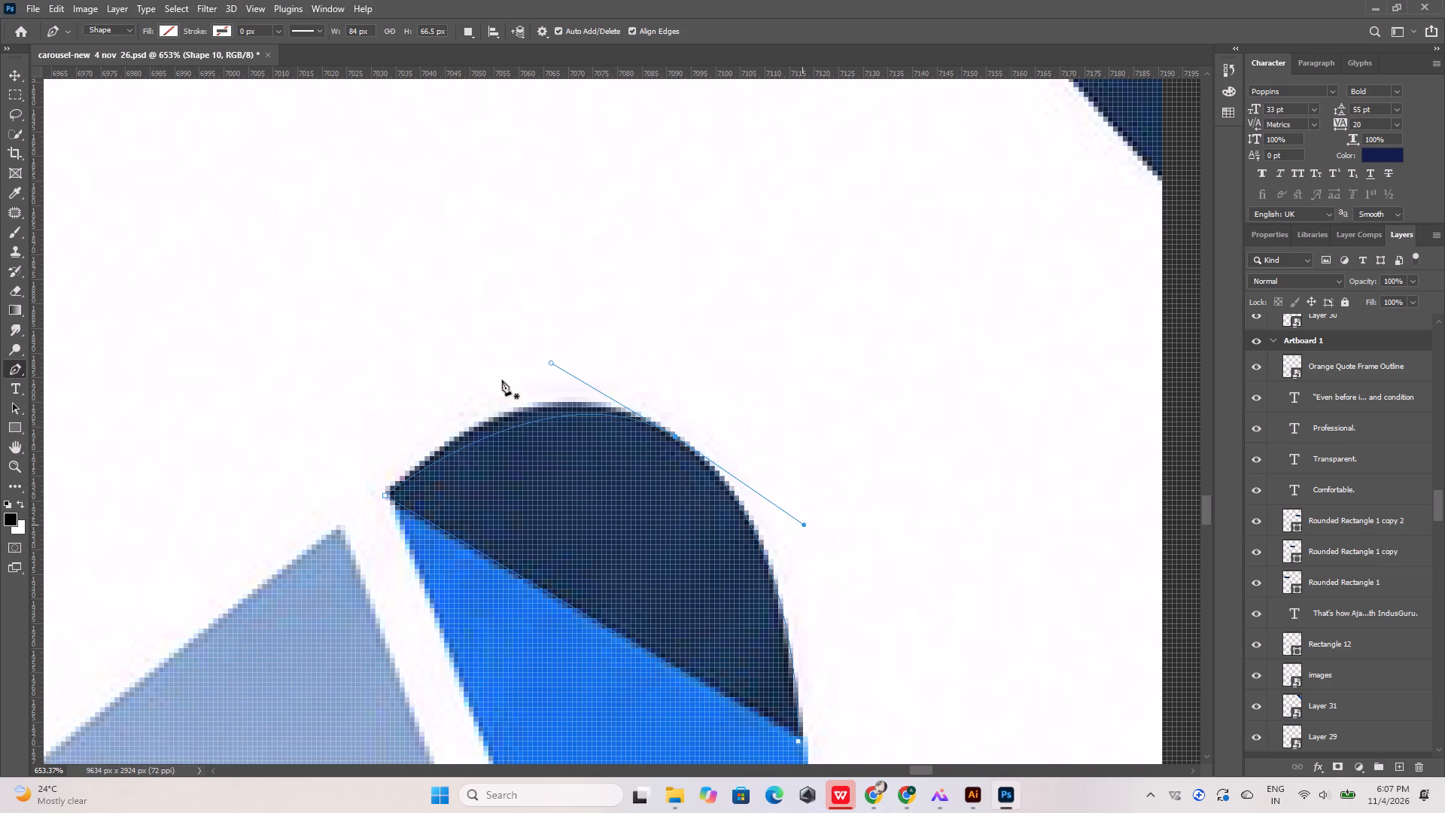
left_click_drag(551, 362, 517, 343, "alt")
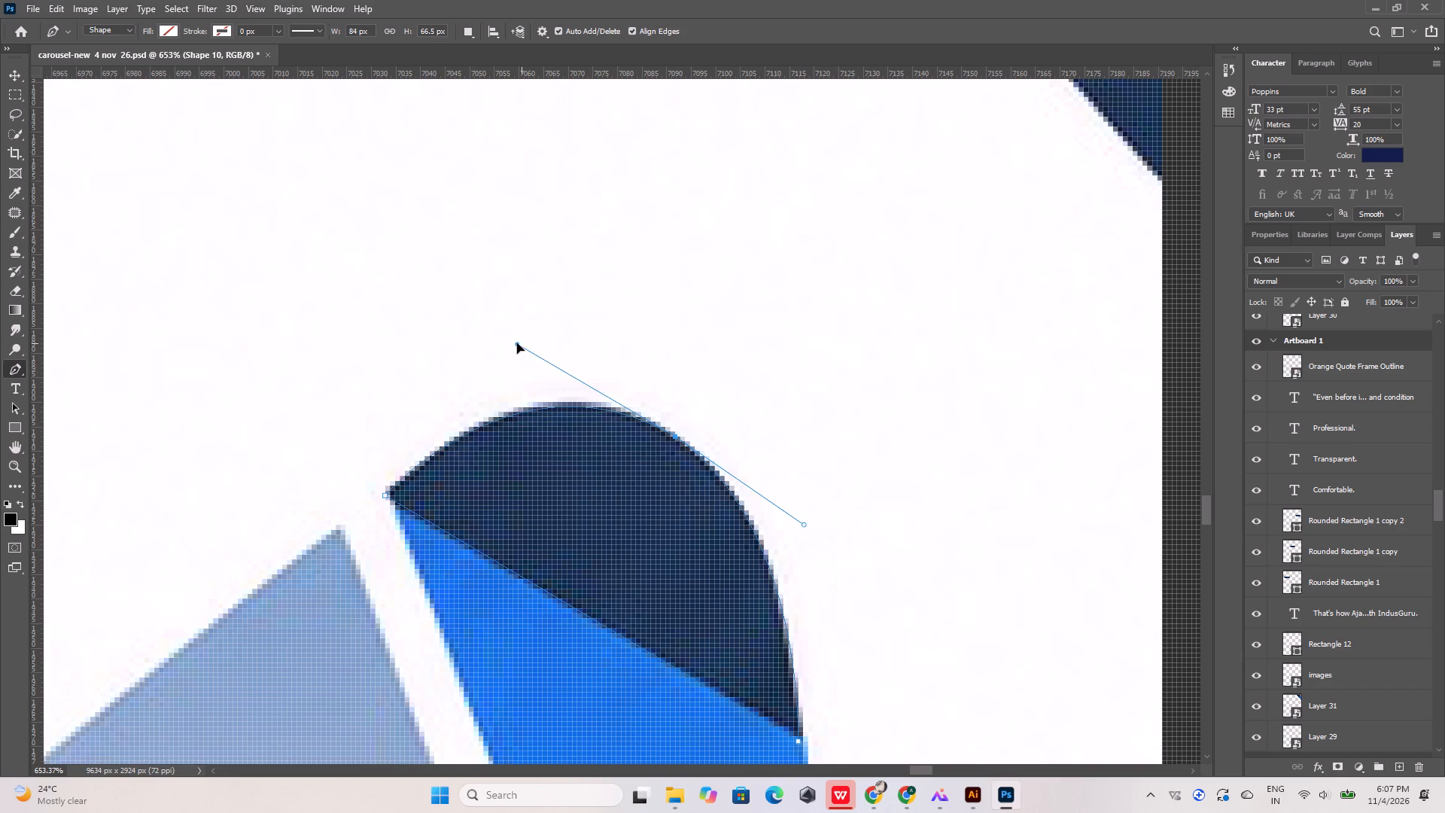
left_click_drag(517, 343, 511, 340, "alt")
Fill the traced shape with the navy colour #07274d sampled from the cap.
left_click(169, 31)
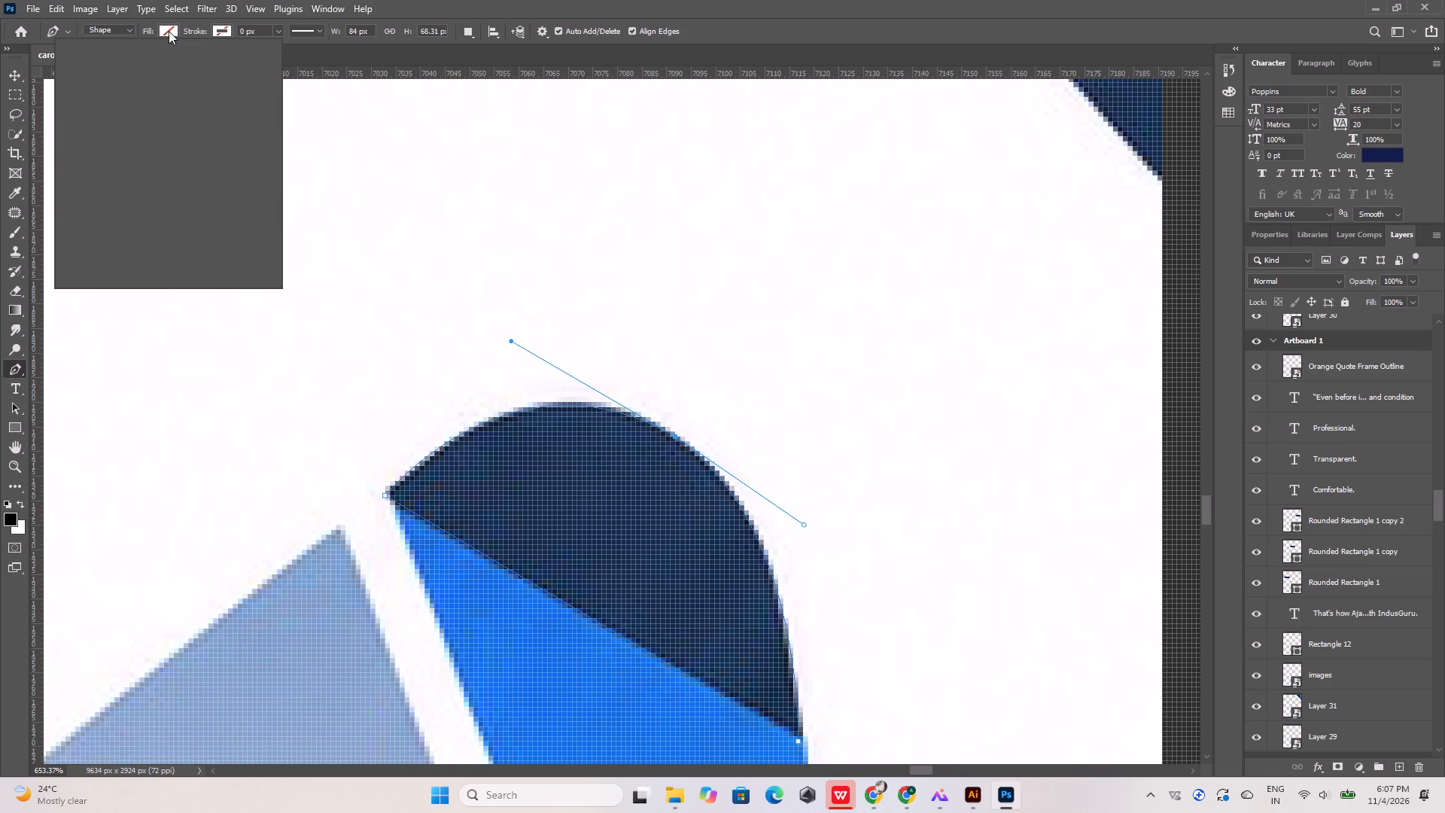
left_click(263, 60)
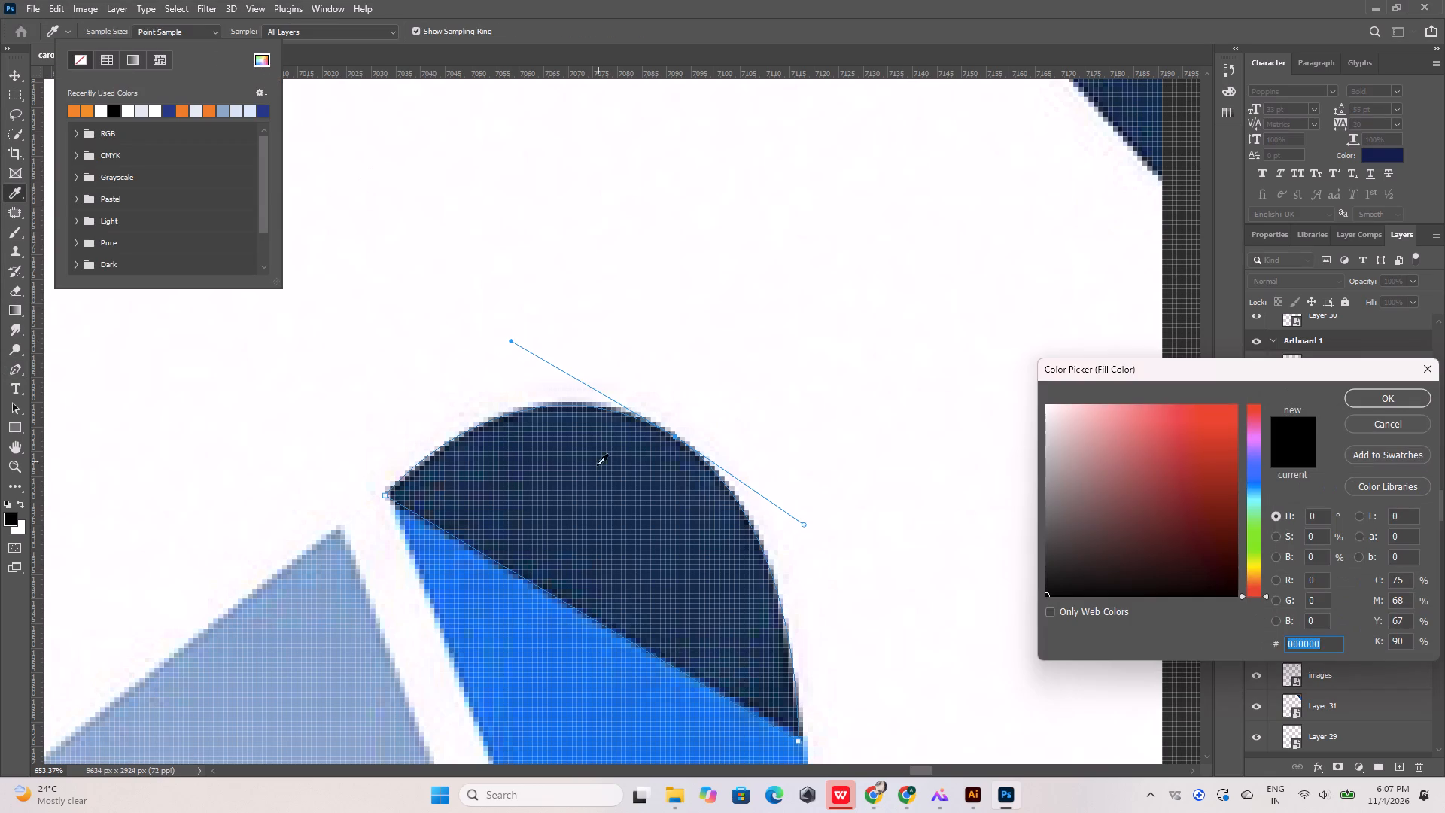
left_click(597, 470)
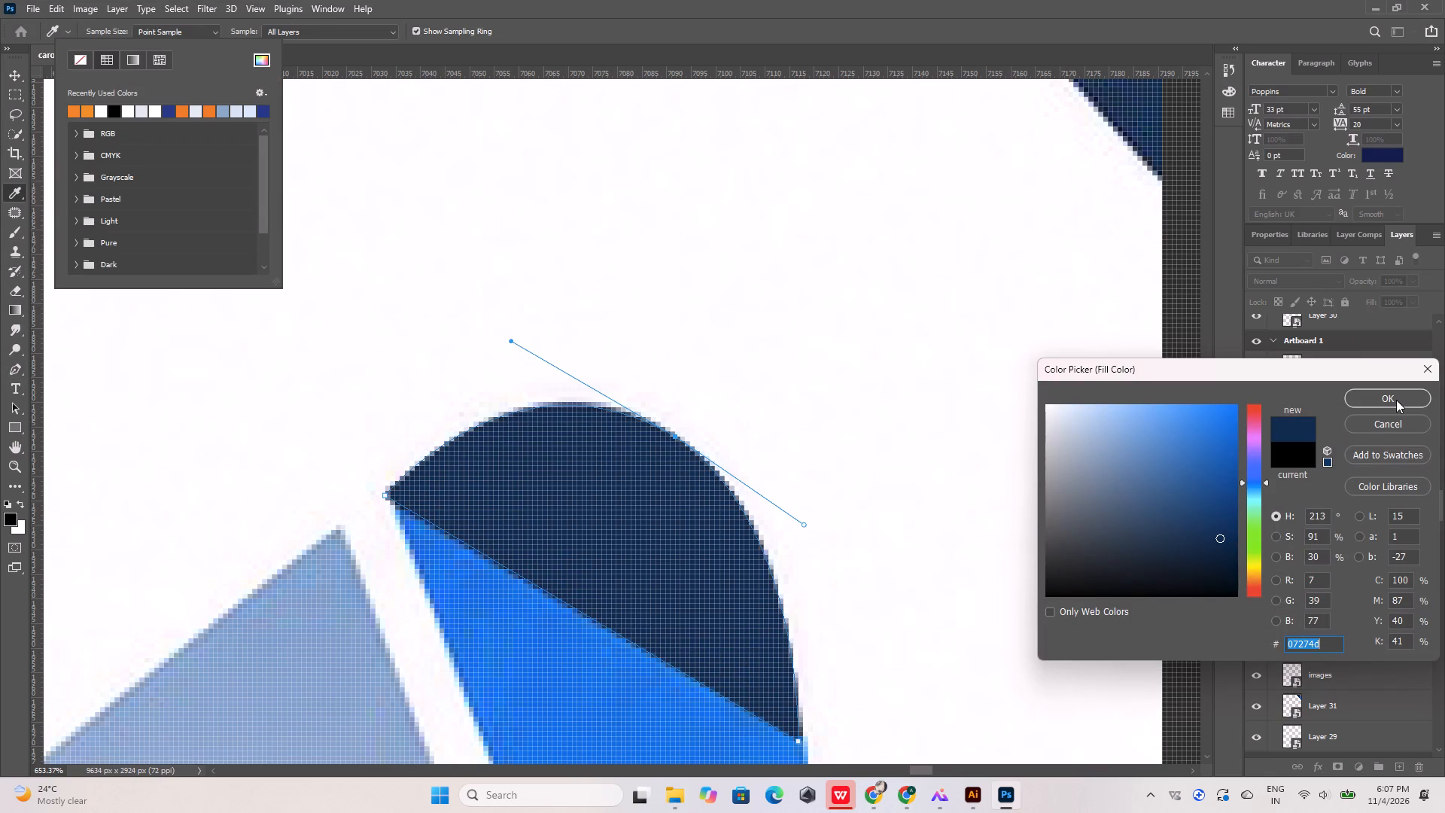
left_click(1396, 400)
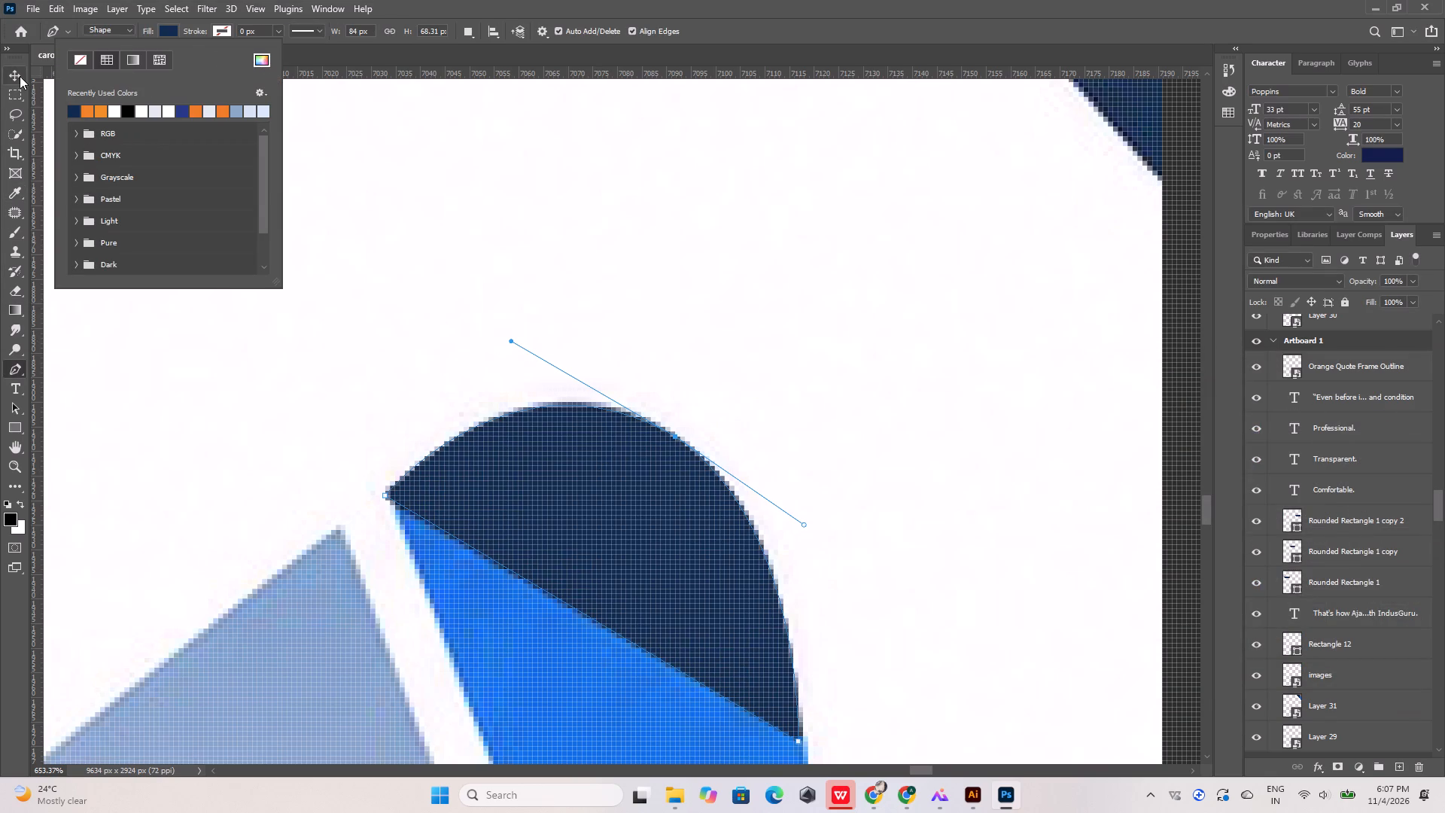
left_click(12, 66)
Copy the navy cap shape from the lower reference slide and paste it into the matching upper slide with the construction photo.
scroll(473, 468, "down", 20, "alt")
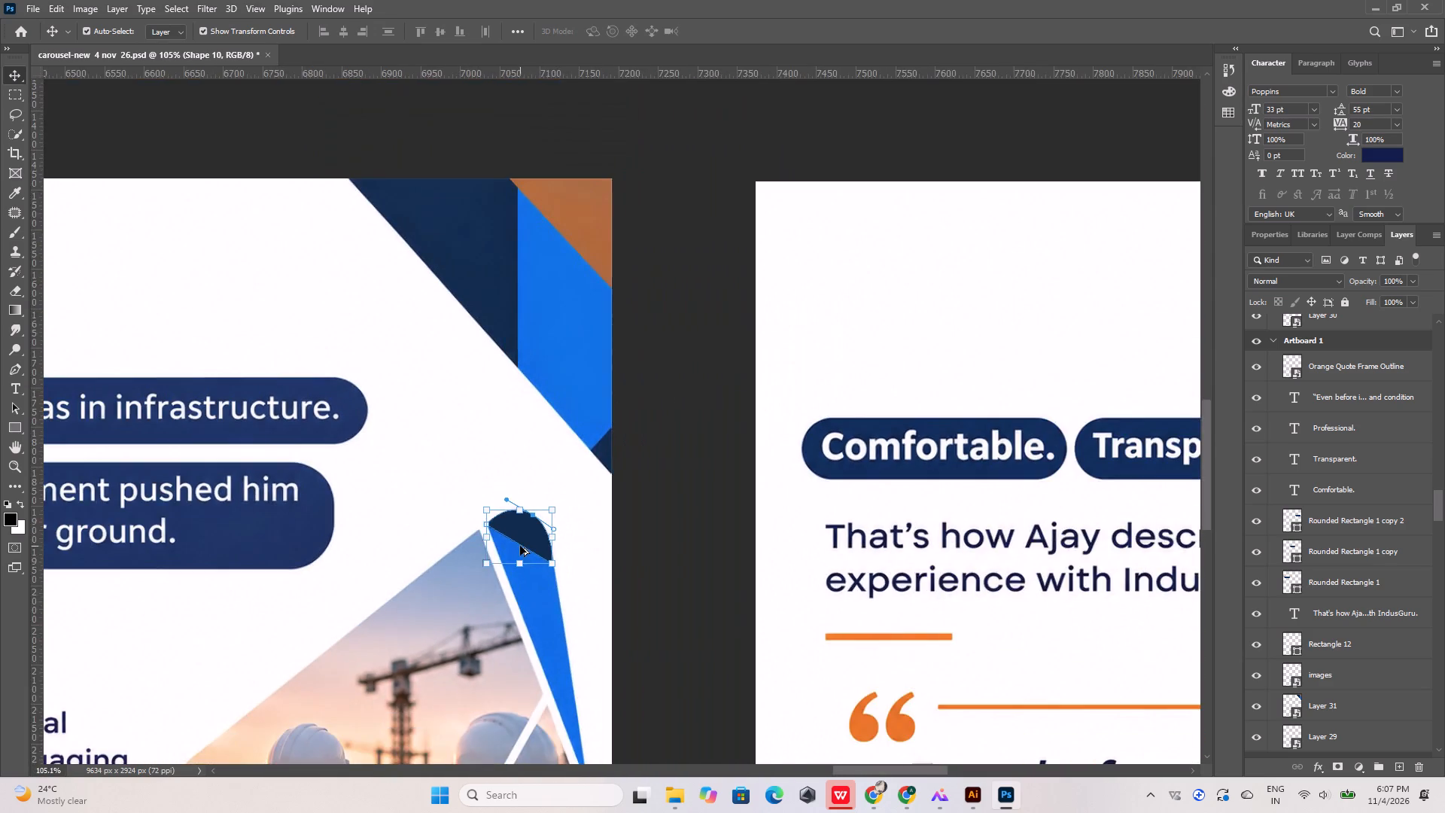
scroll(520, 546, "down", 11, "alt")
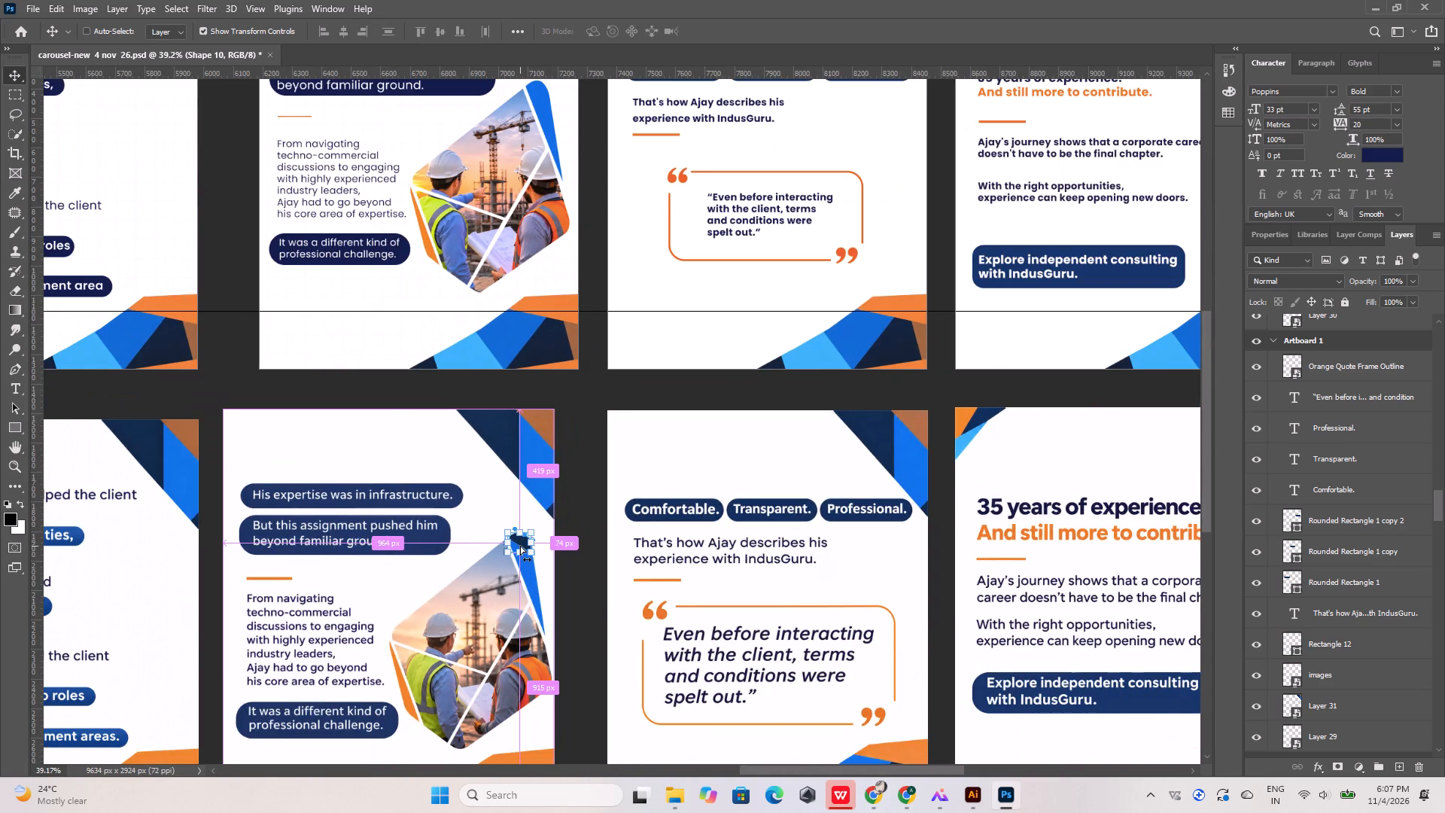
key("ctrl+c")
left_click(539, 125)
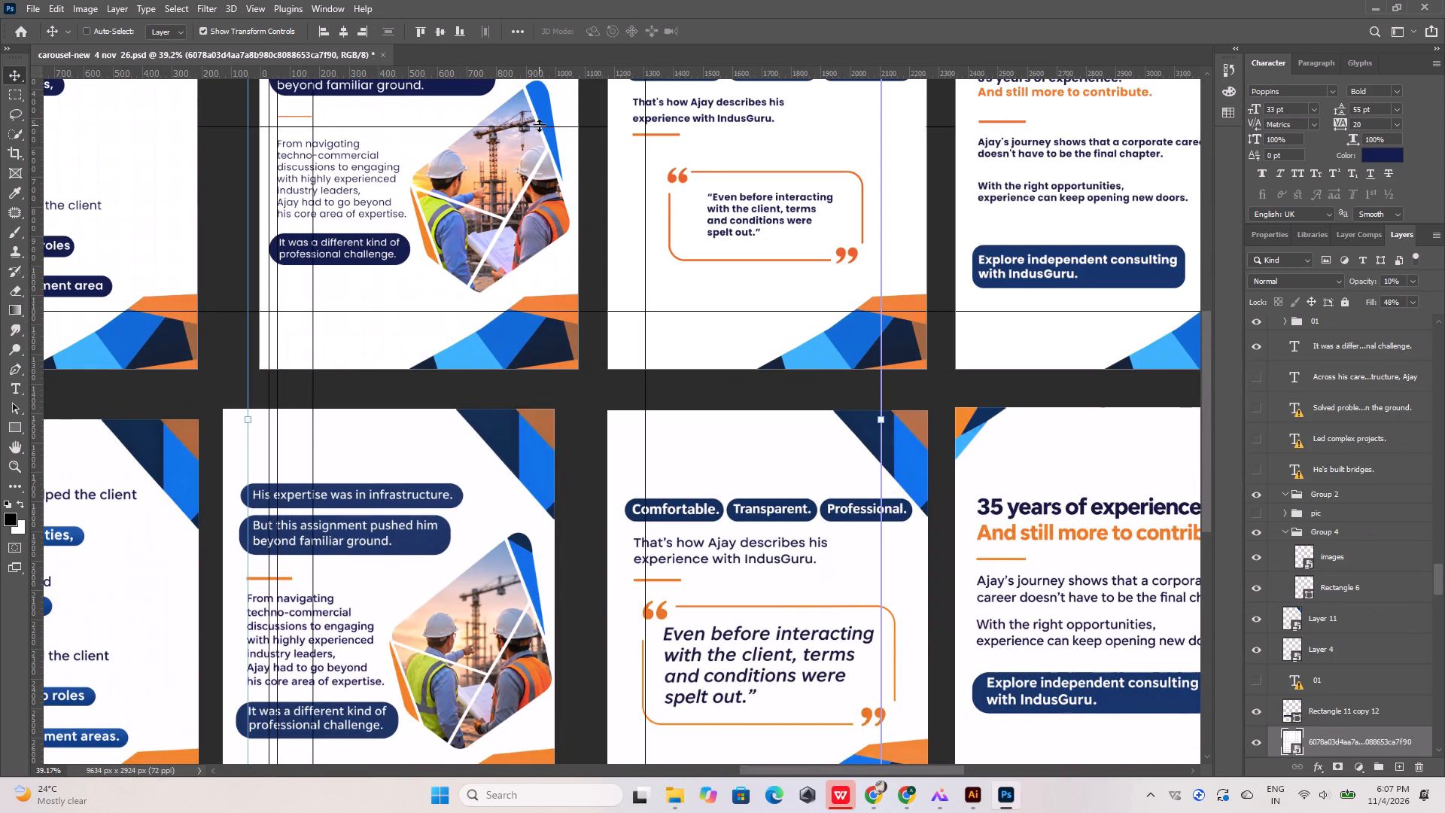
key("ctrl+shift+v")
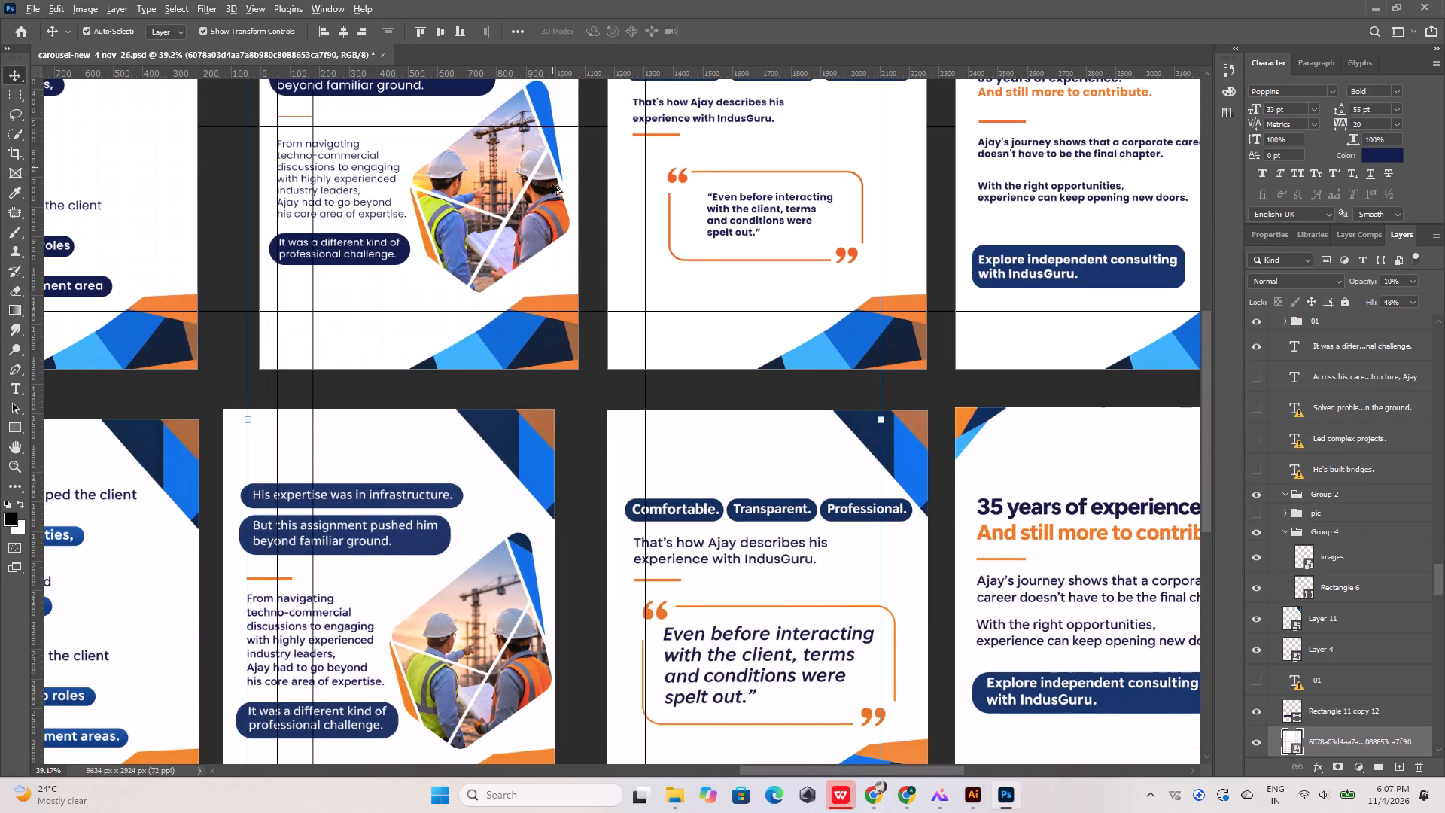
scroll(537, 524, "down", 4, "alt")
scroll(523, 536, "up", 3, "alt")
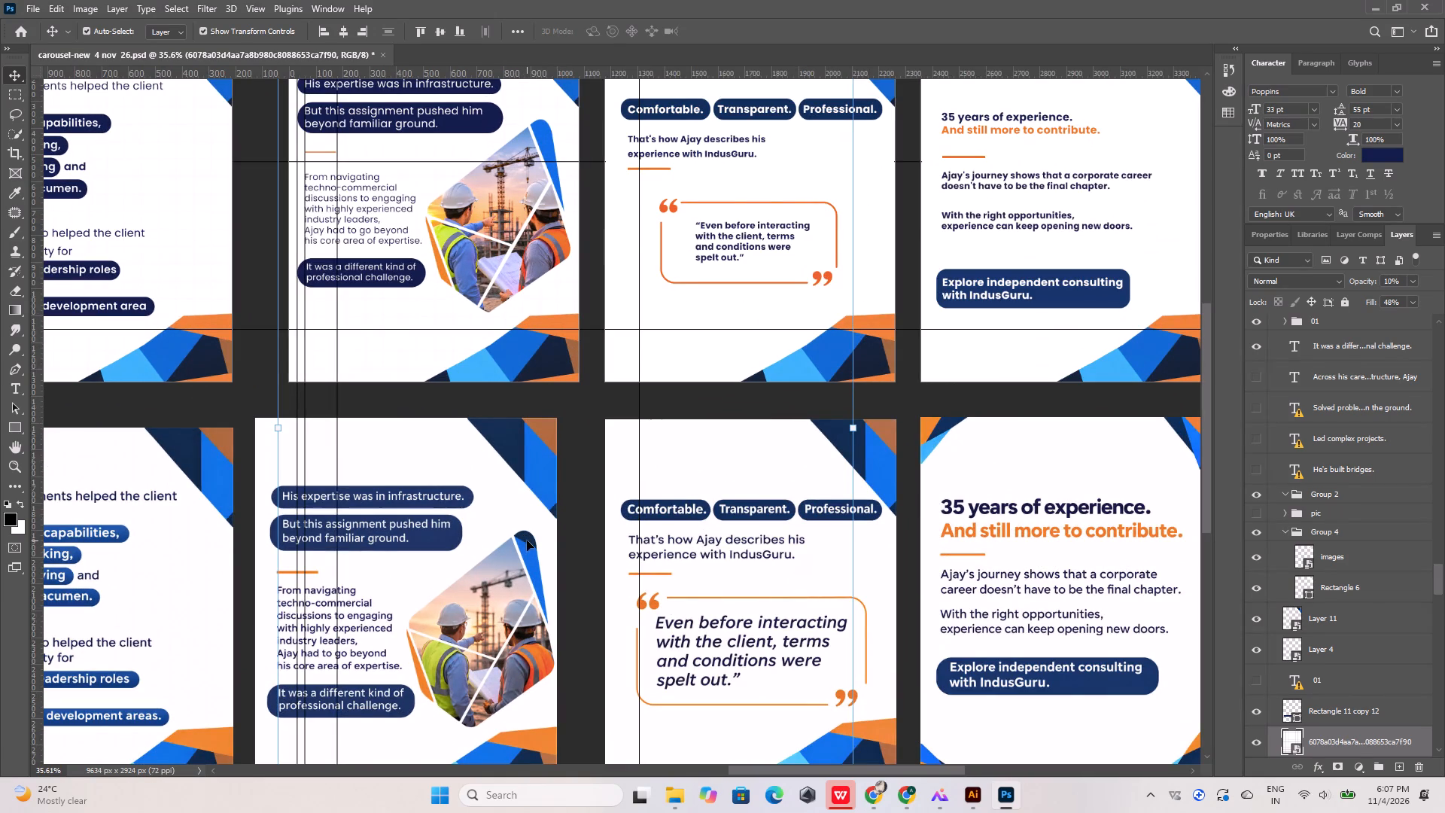
left_click(528, 540)
key("ctrl+c")
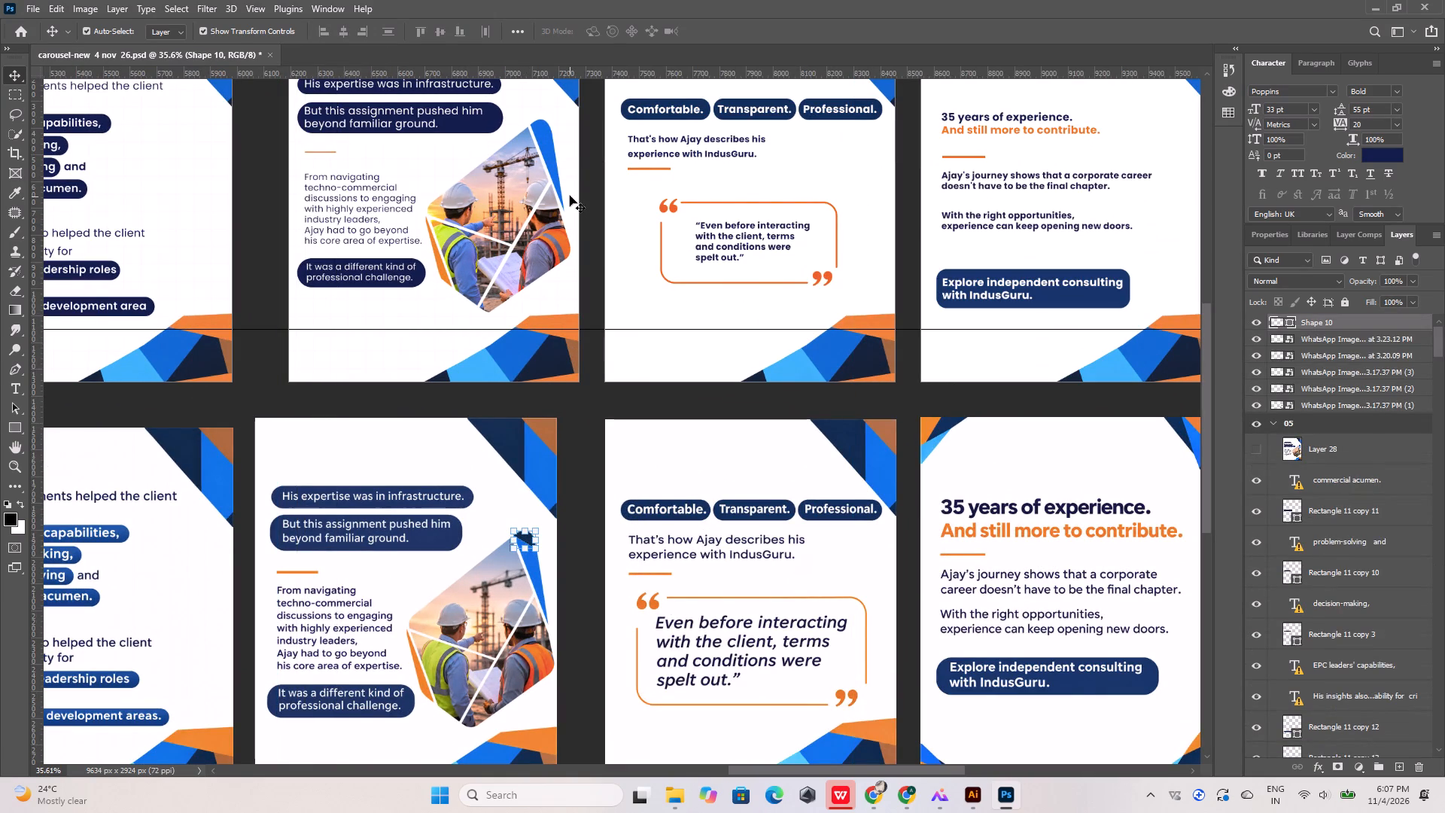
left_click(570, 196)
key("ctrl+shift+v")
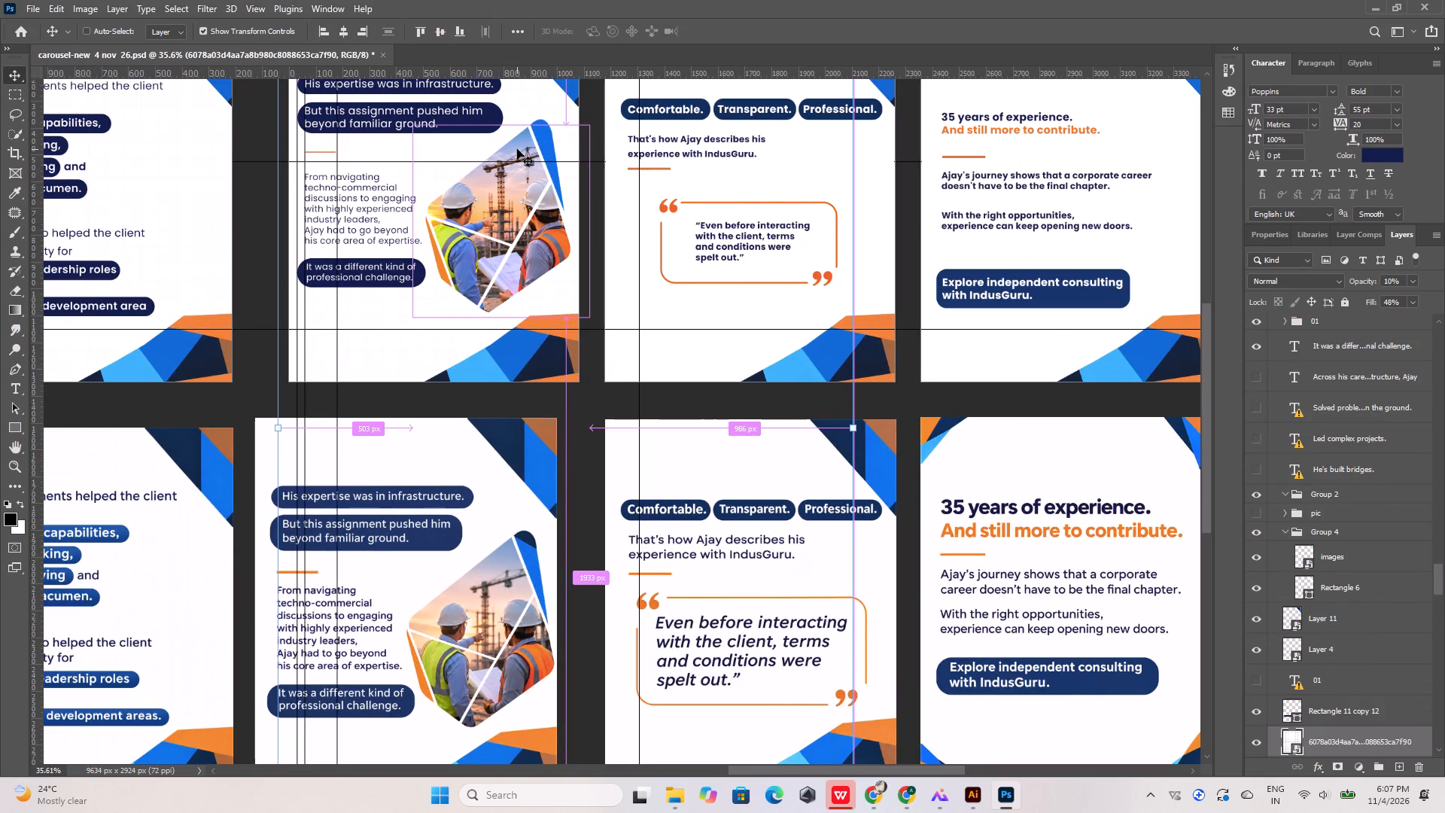
Move the pasted navy cap straight up from the middle of the construction photo to beside the end of the "But this assignment pushed him" pill.
scroll(503, 233, "up", 7, "alt")
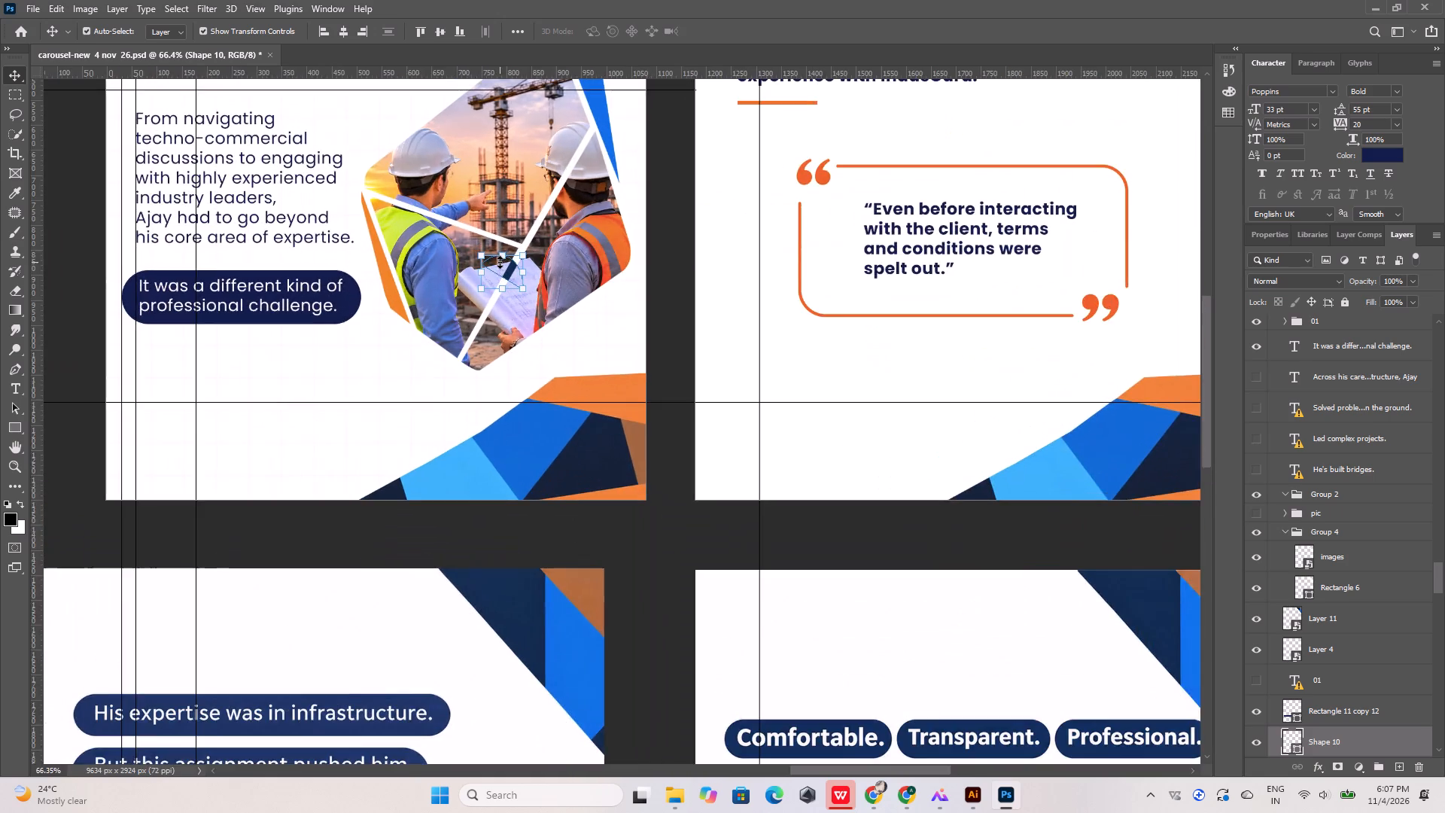
scroll(524, 353, "down", 7, "alt")
key("shift+Up")
key("shift+Up")
key("shift+Up")
key("shift+Up")
key("shift+Up")
key("shift+Up")
key("shift+Up")
key("shift+Up")
key("shift+Up")
key("shift+Up")
key("shift+Up")
key("shift+Up")
key("shift+Up")
key("shift+Up")
key("shift+Up")
key("shift+Up")
key("shift+Up")
key("shift+Up")
key("shift+Up")
key("shift+Up")
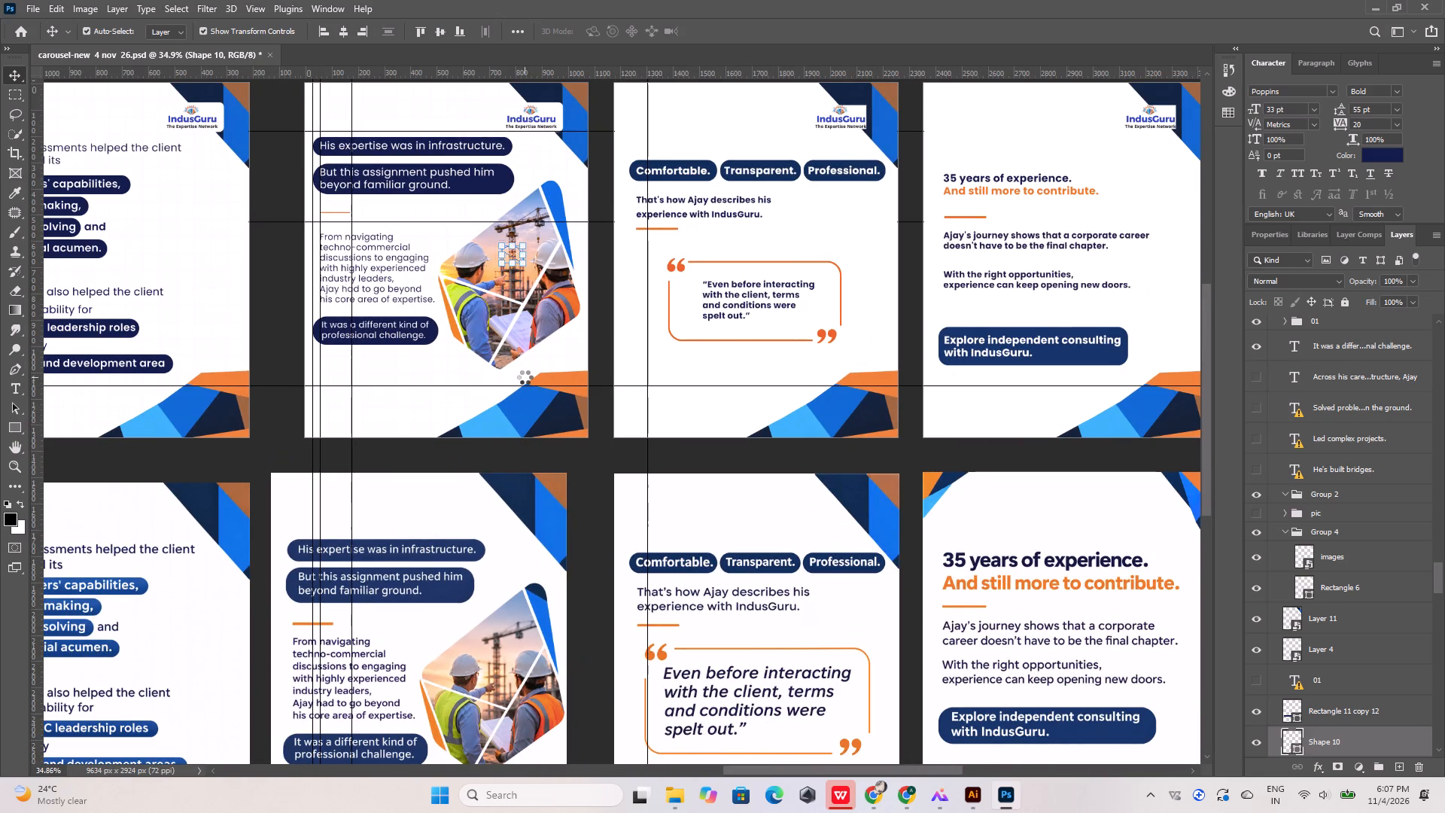
key("shift+Up")
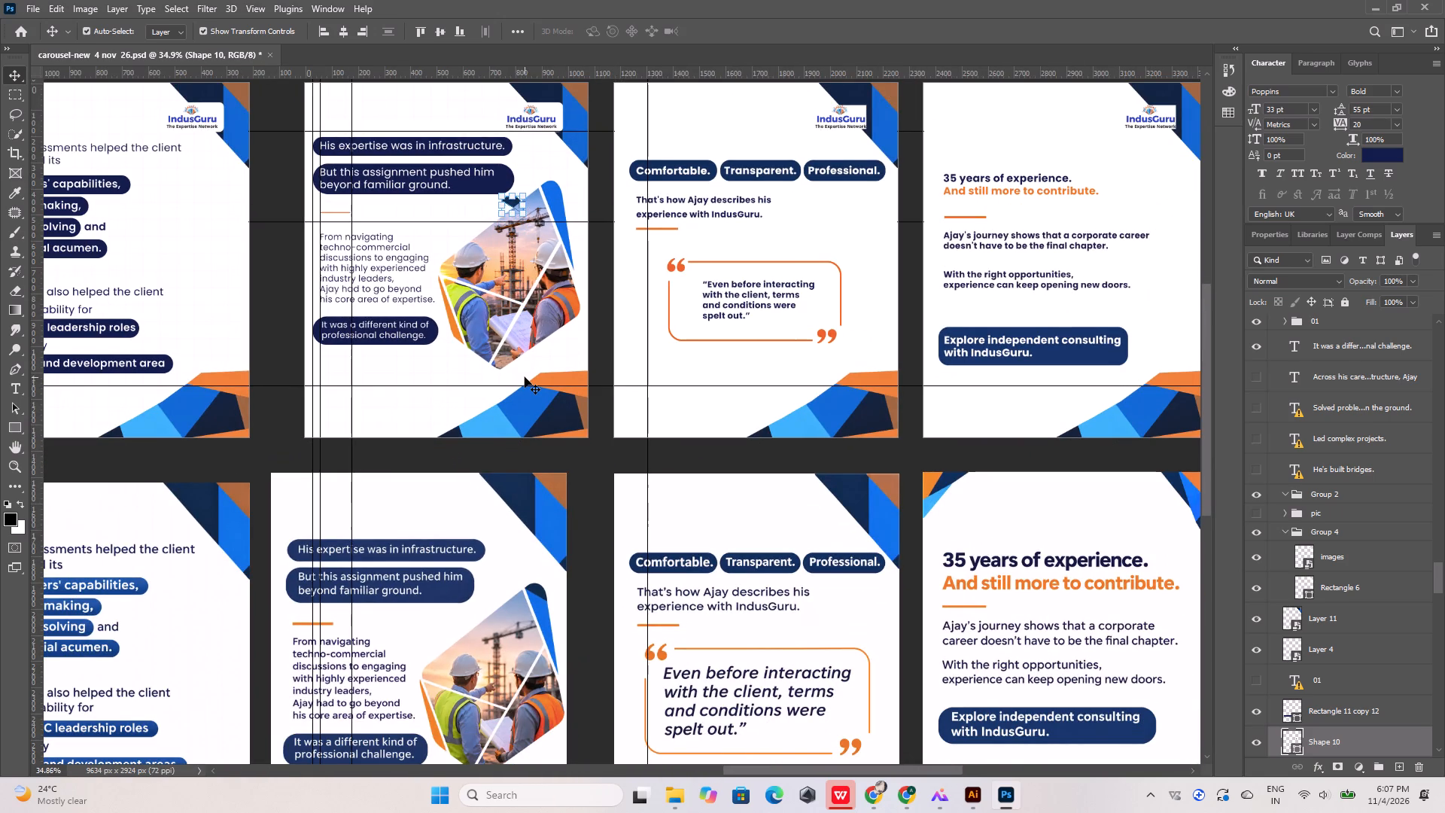
key("shift+Up")
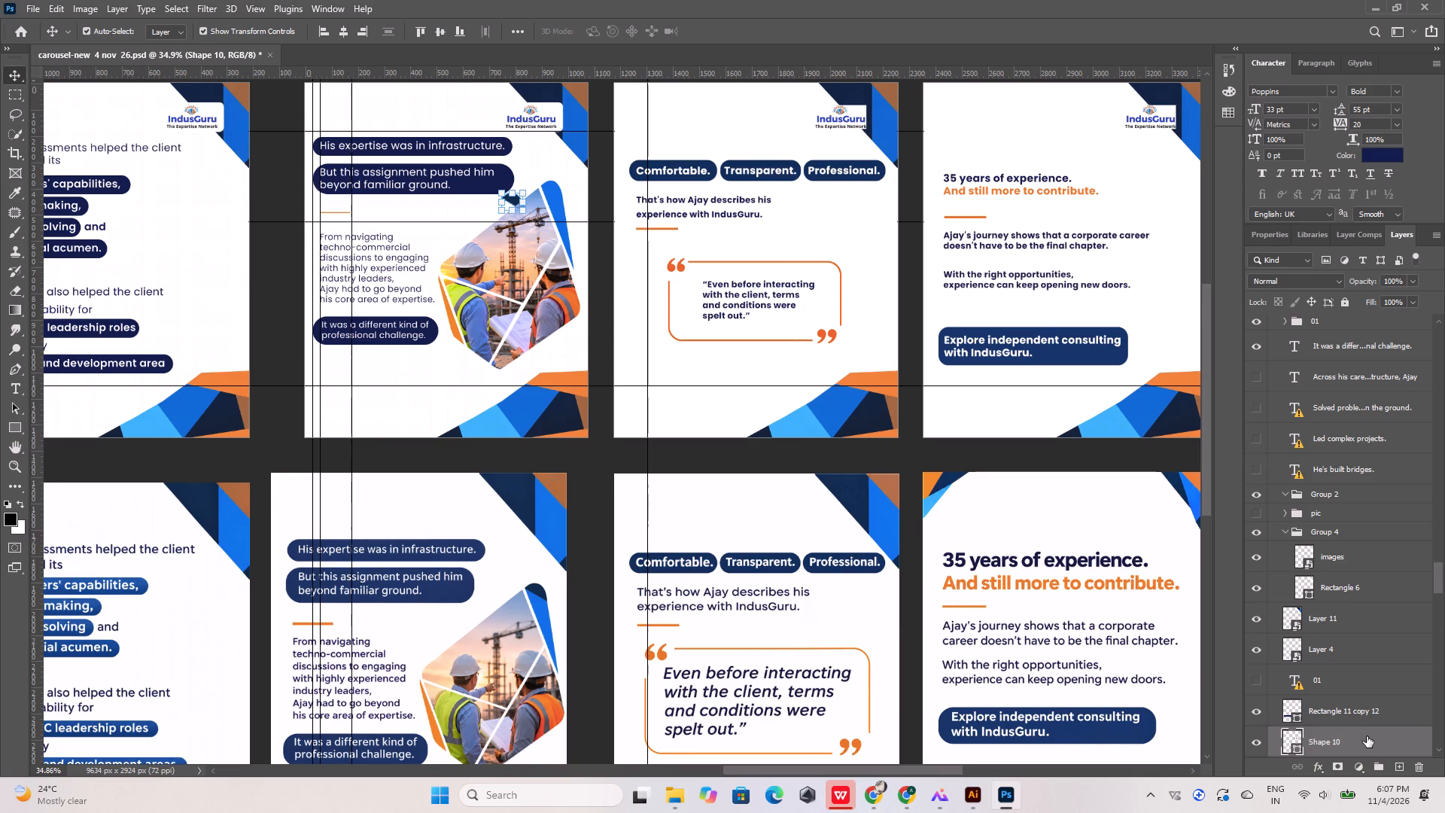
Move the cap's Shape 10 layer up the stack into Group 4, directly above the images layer.
left_click_drag(1367, 736, 1346, 425)
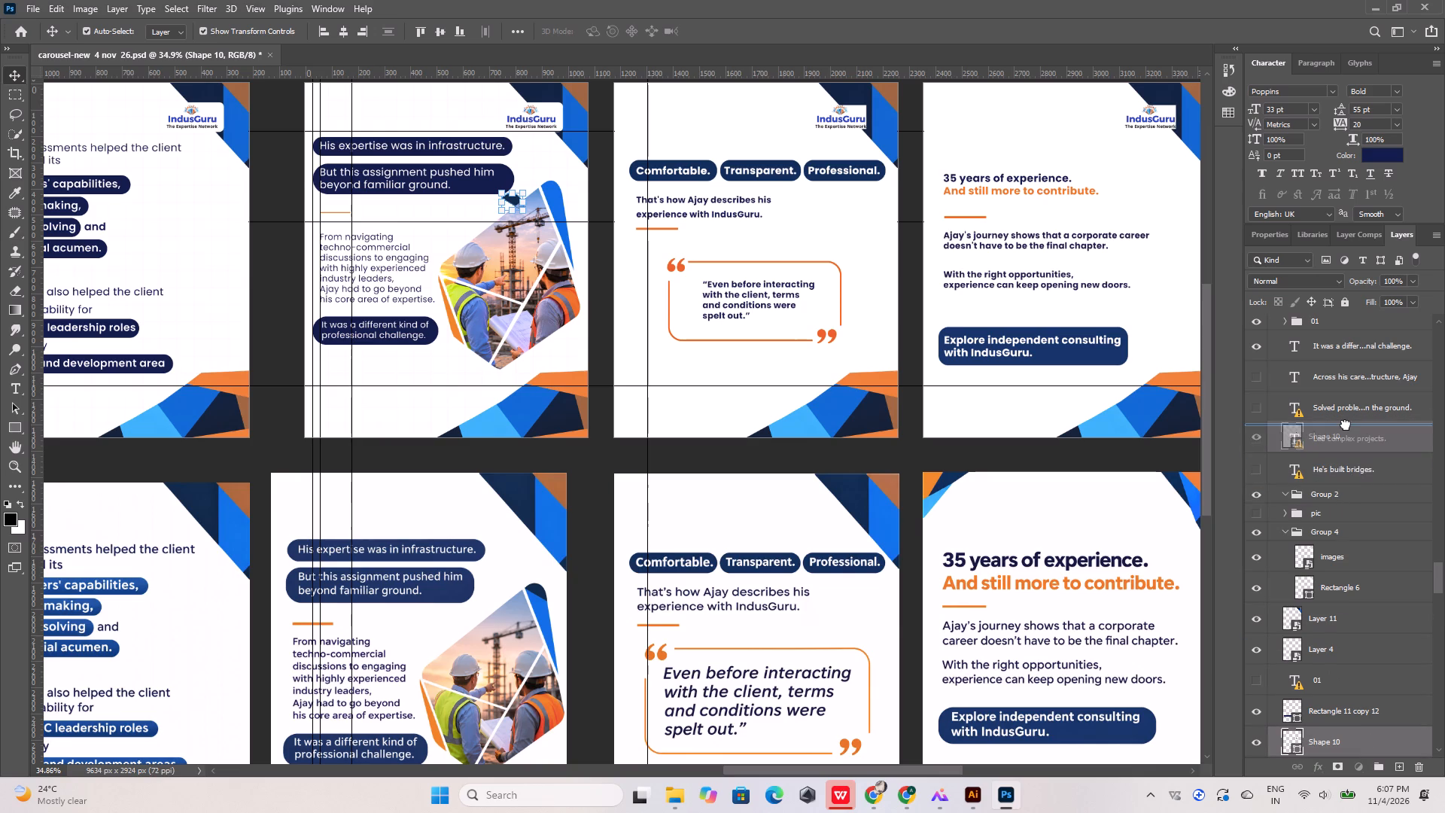
left_click_drag(1346, 425, 1359, 555)
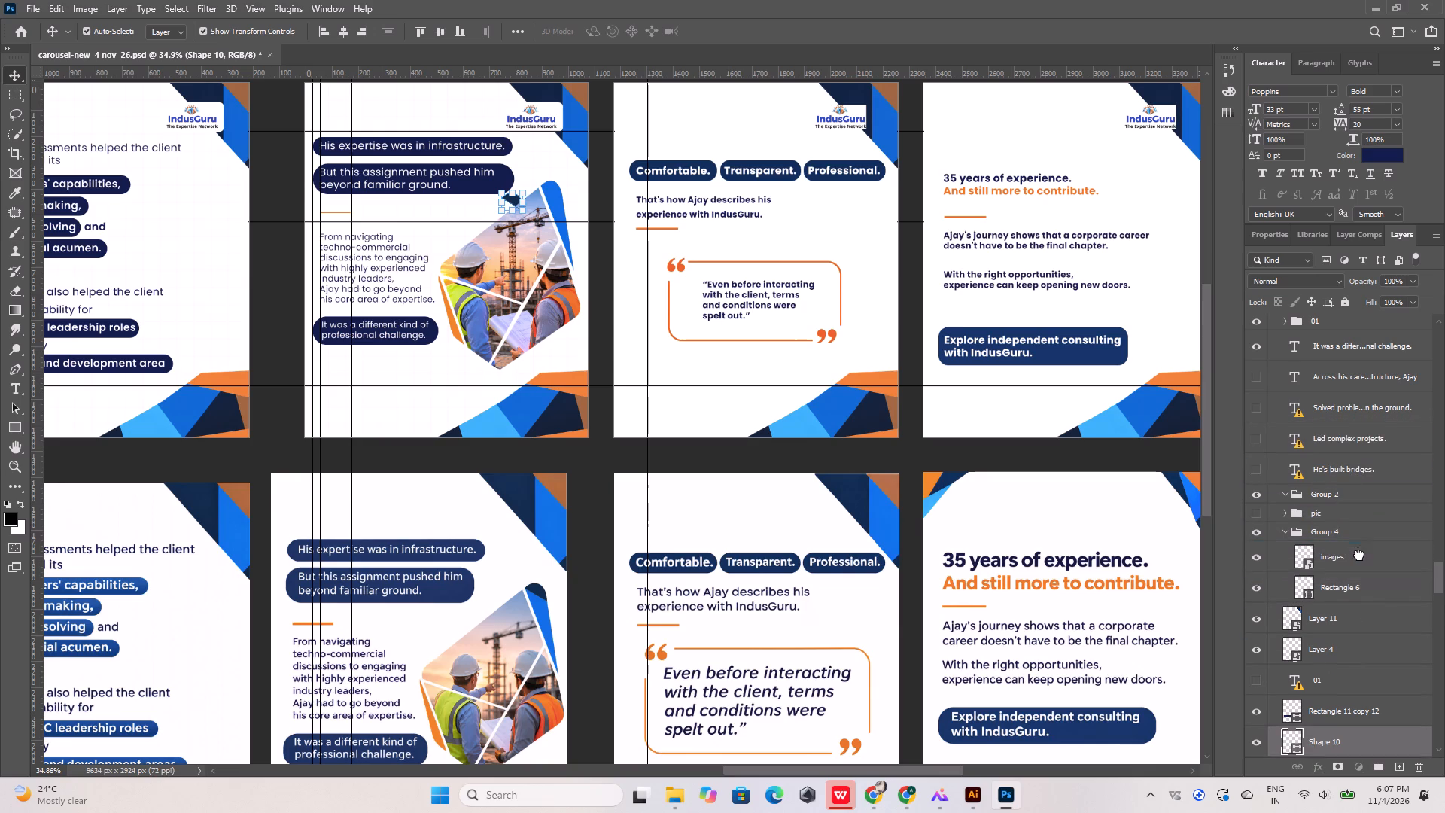
Nudge the navy cap 40 px right and 50 px up, towards the top of the blue strip.
scroll(518, 185, "up", 5)
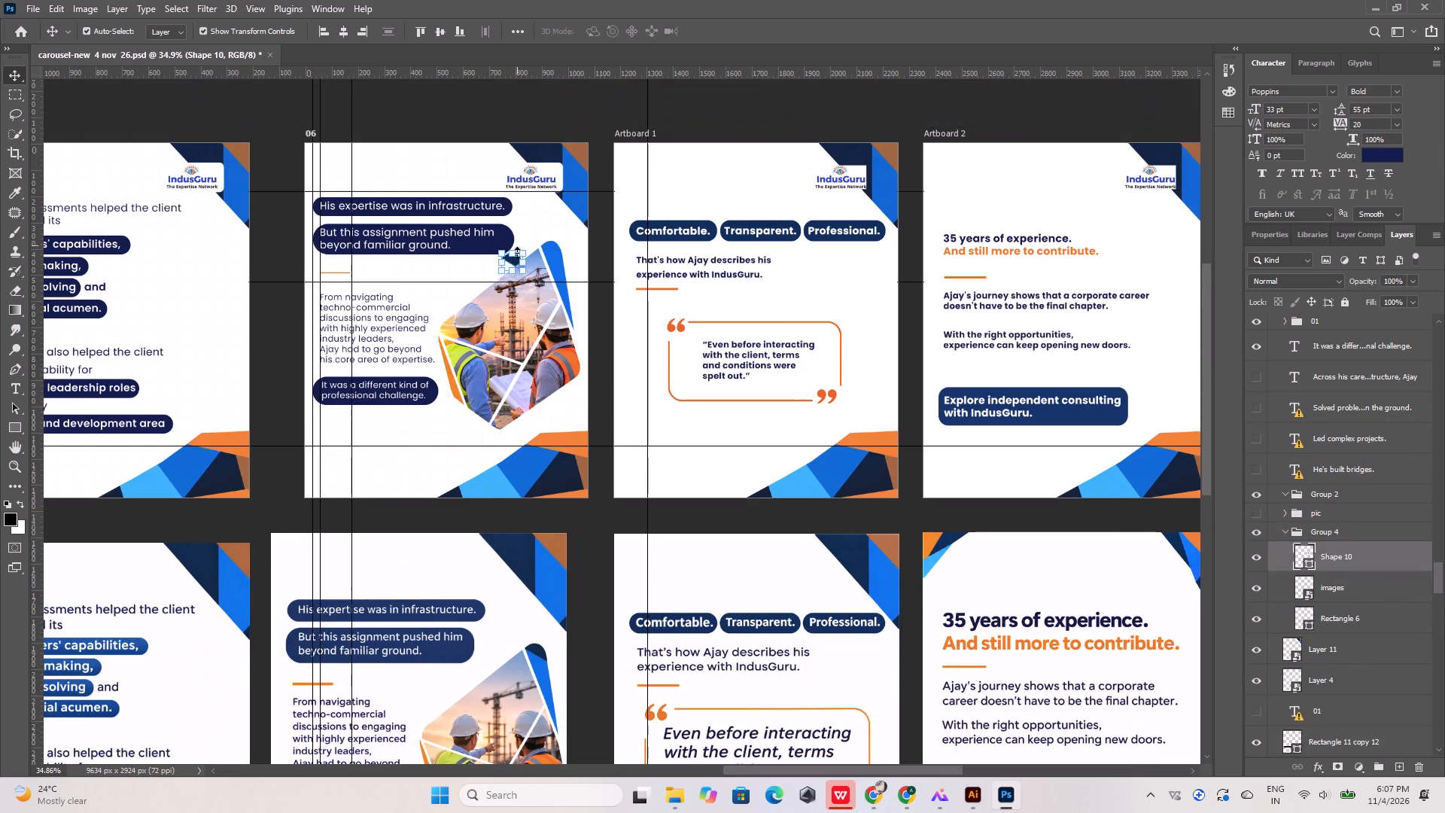
key("shift+Right")
key("shift+Right")
key("shift+Right")
key("shift+Right")
key("shift+Up")
key("shift+Up")
key("shift+Up")
key("shift+Up")
key("shift+Up")
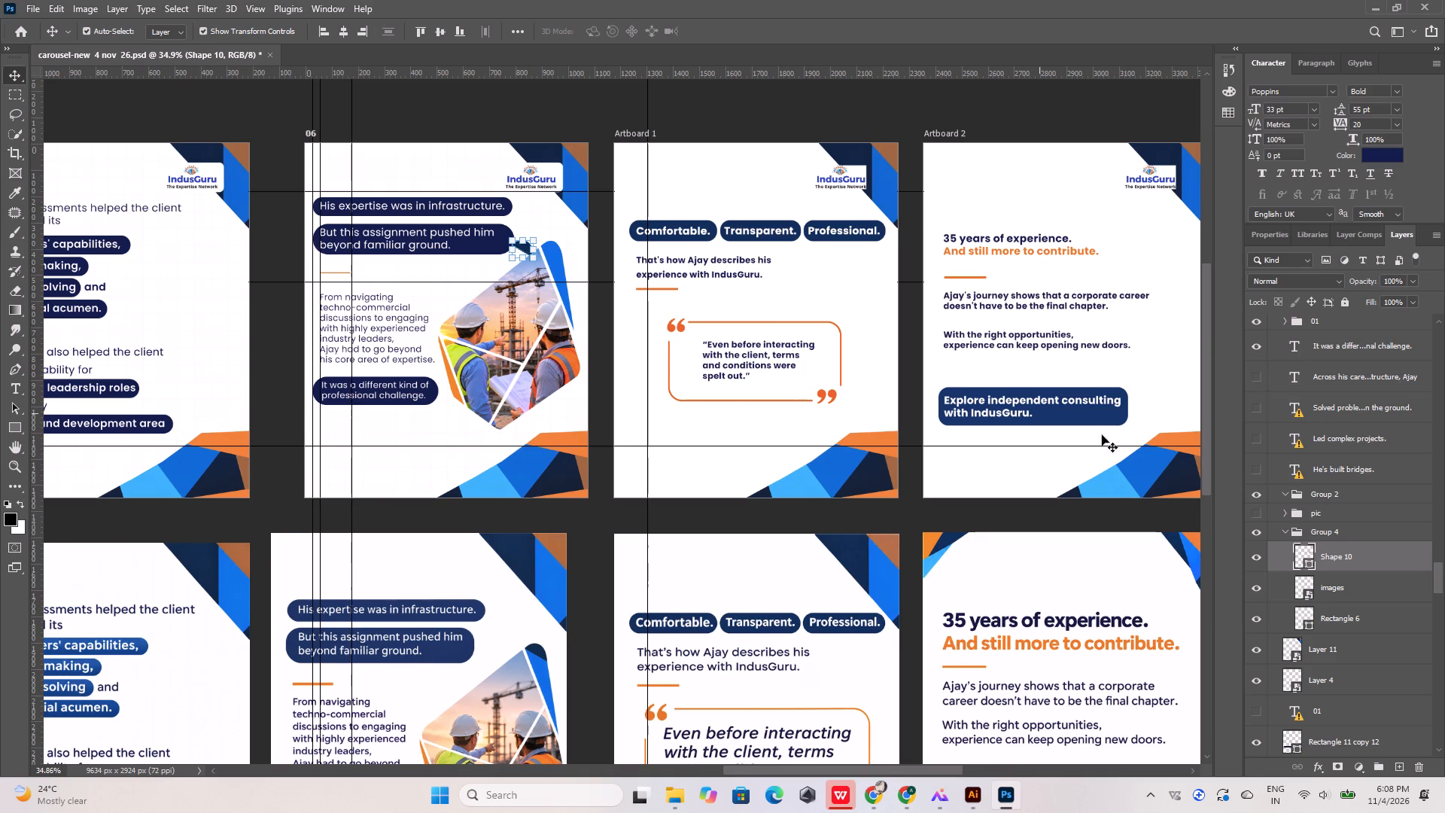
Move the Shape 10 layer out of Group 4 to sit above Layer 28, directly below the "From navigating" text layer.
scroll(1344, 561, "up", 5)
left_click_drag(1349, 635, 1331, 391)
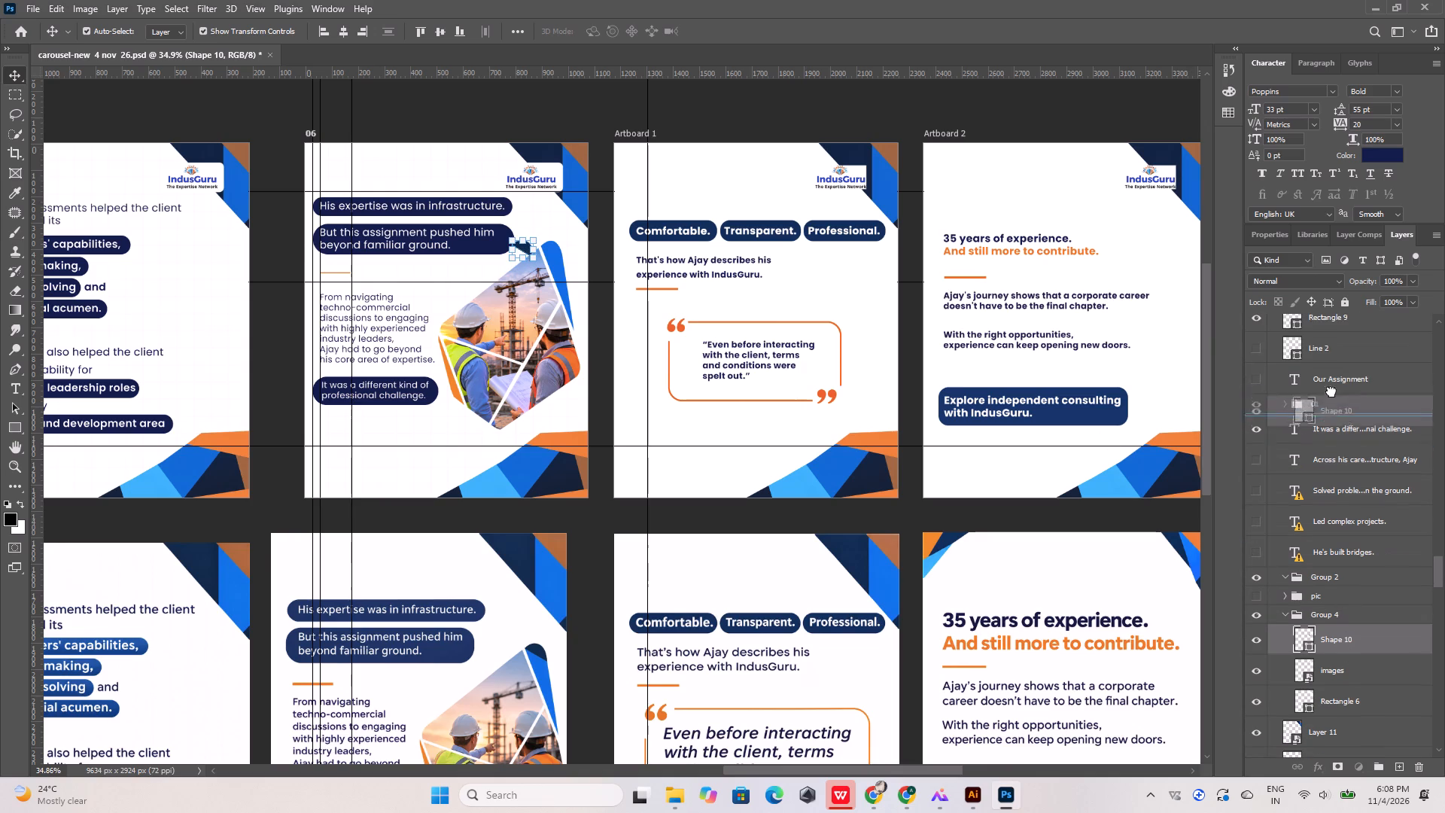
left_click_drag(1331, 391, 1335, 345)
scroll(1335, 349, "up", 6)
scroll(1337, 444, "up", 4)
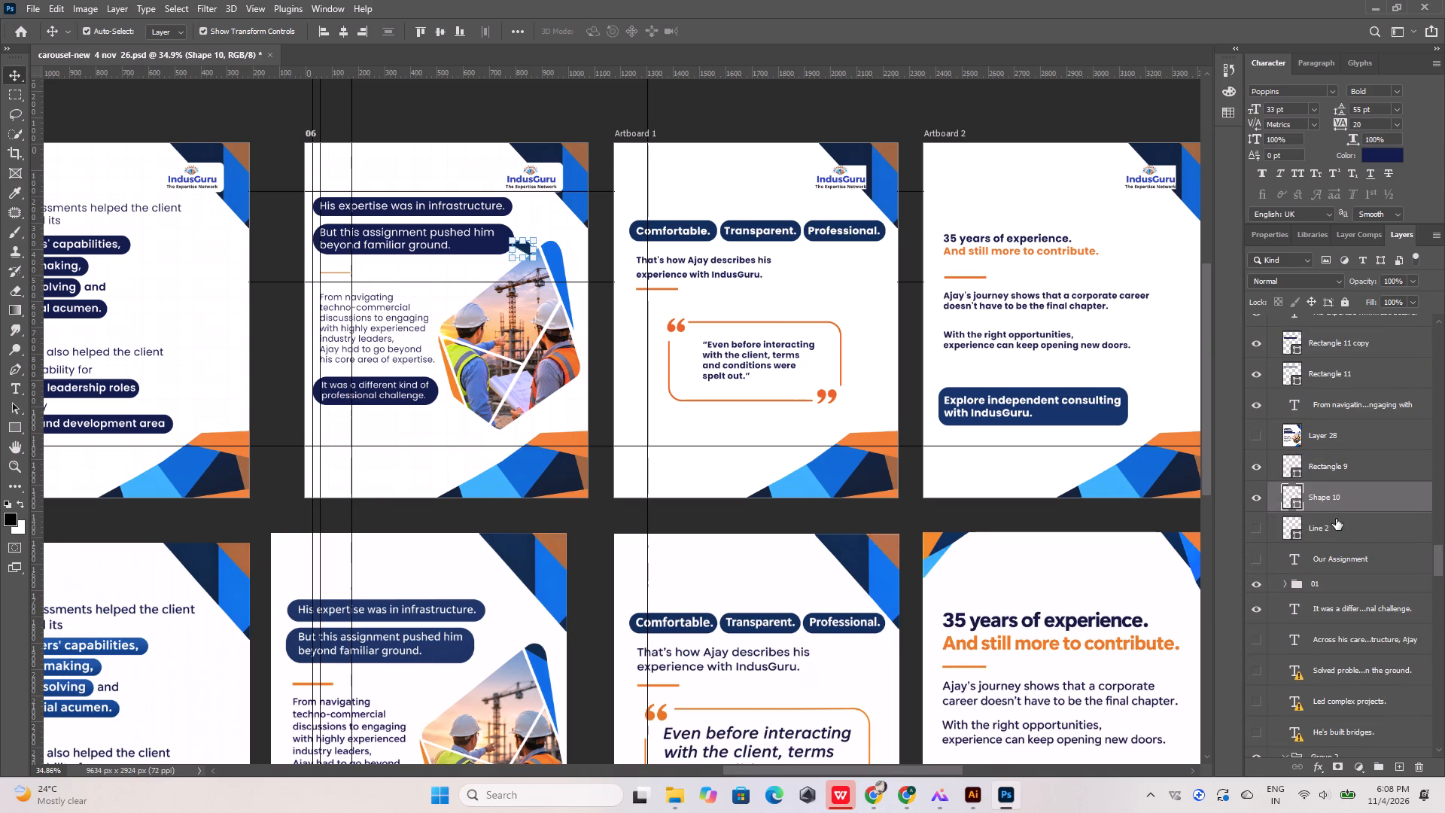
left_click_drag(1336, 519, 1331, 405)
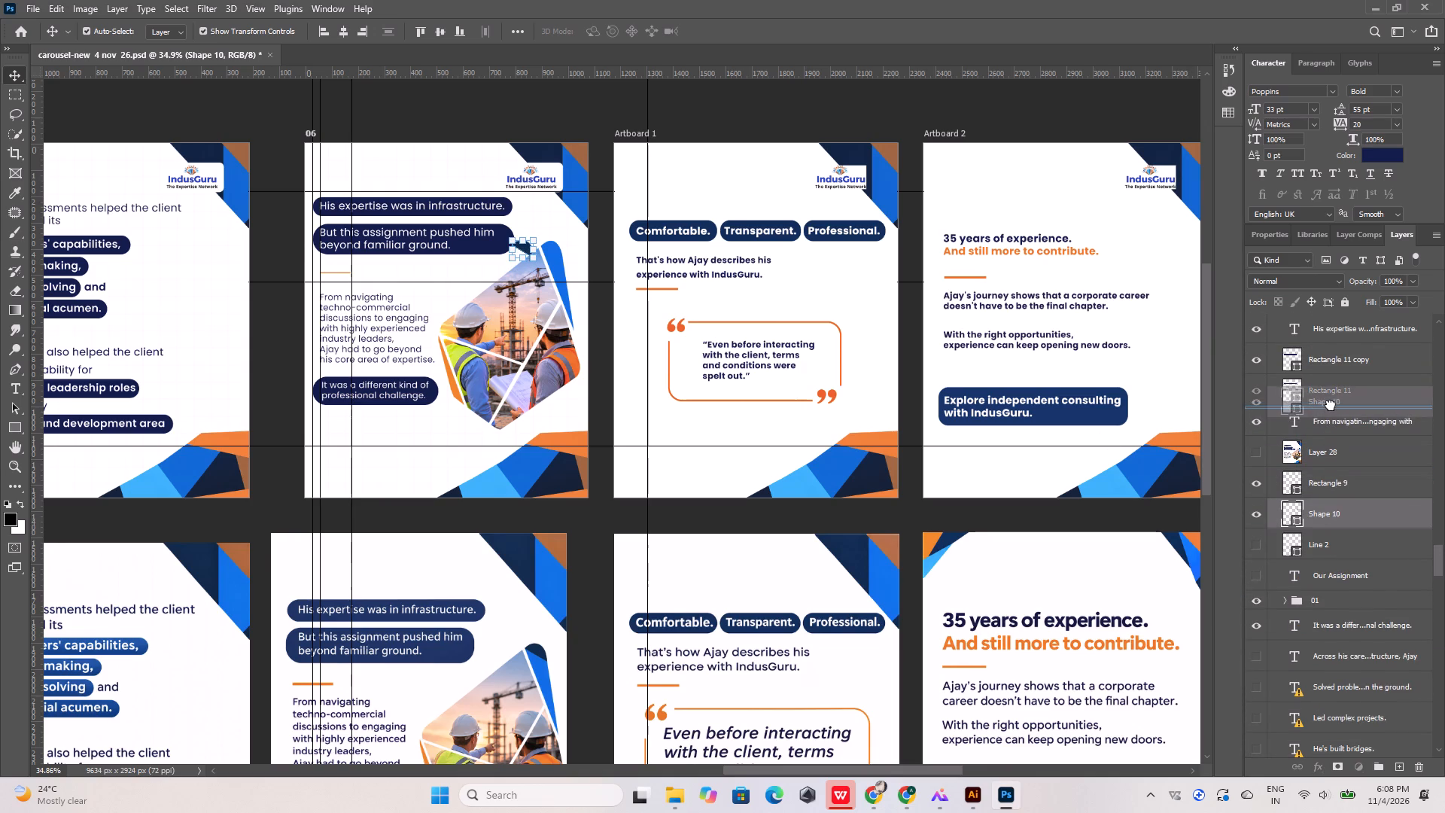
left_click_drag(1331, 405, 1337, 426)
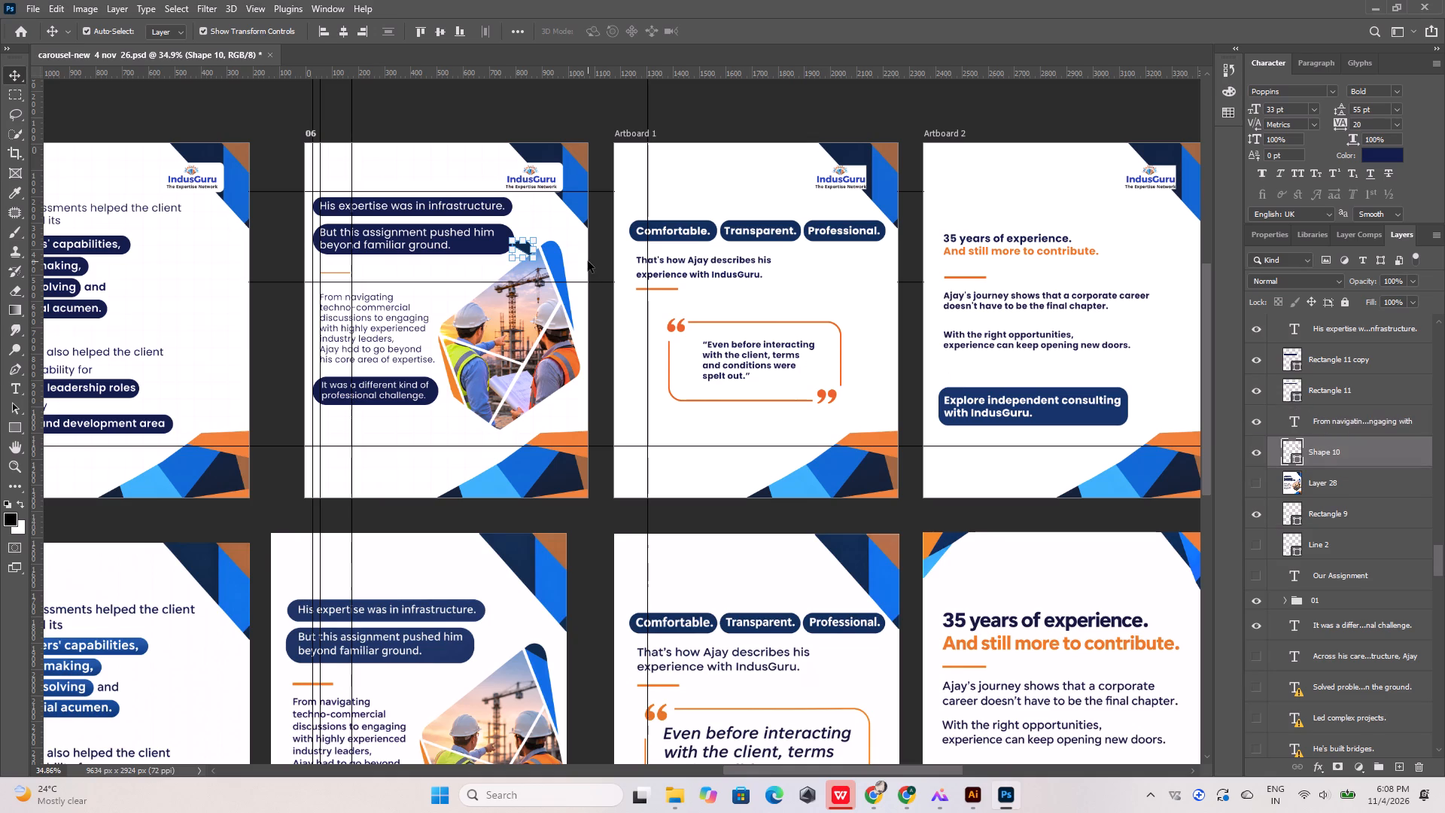
Nudge the navy cap about 100 px right onto the rounded top of the blue strip.
key("shift+Right")
key("shift+Right")
key("shift+Right")
key("shift+Right")
key("shift+Right")
key("shift+Right")
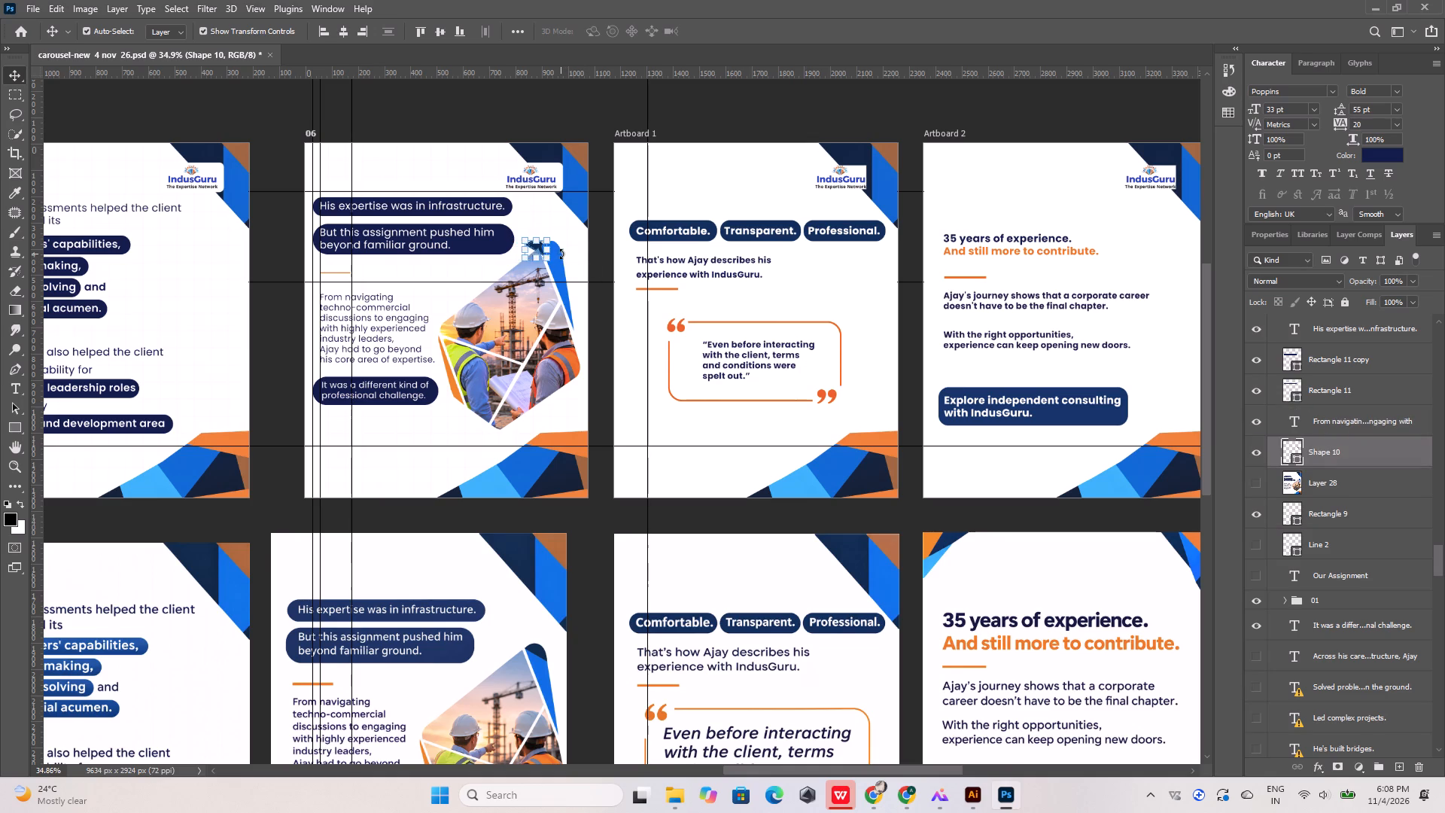
key("shift+Right")
key("shift+Right")
key("shift+Right")
key("shift+Right")
Raise the Shape 10 layer above the photo pieces, placing it between the Shape 9 and Shape 8 layers.
scroll(1314, 457, "up", 6)
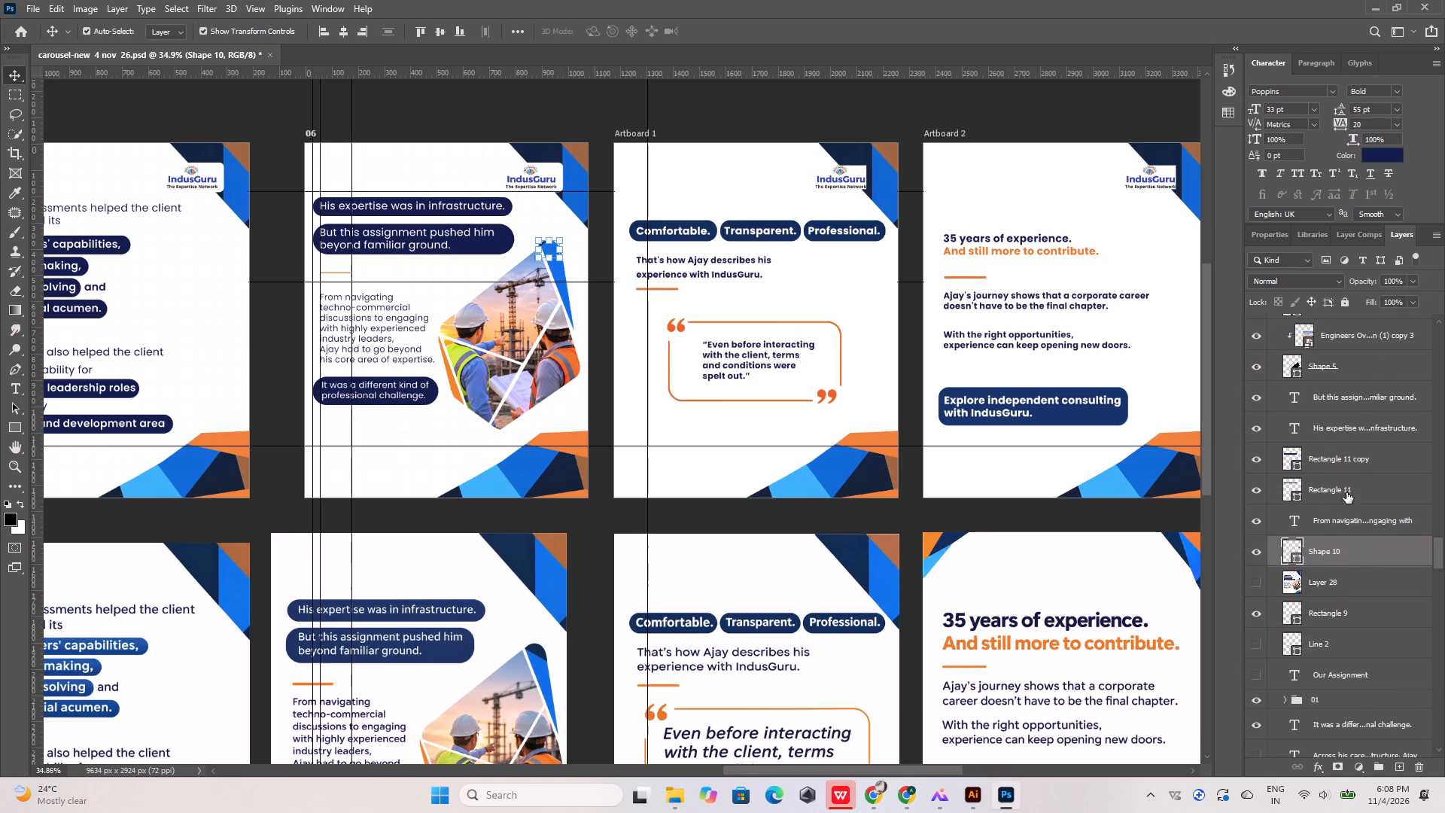
left_click_drag(1353, 554, 1349, 334)
scroll(1336, 394, "up", 10)
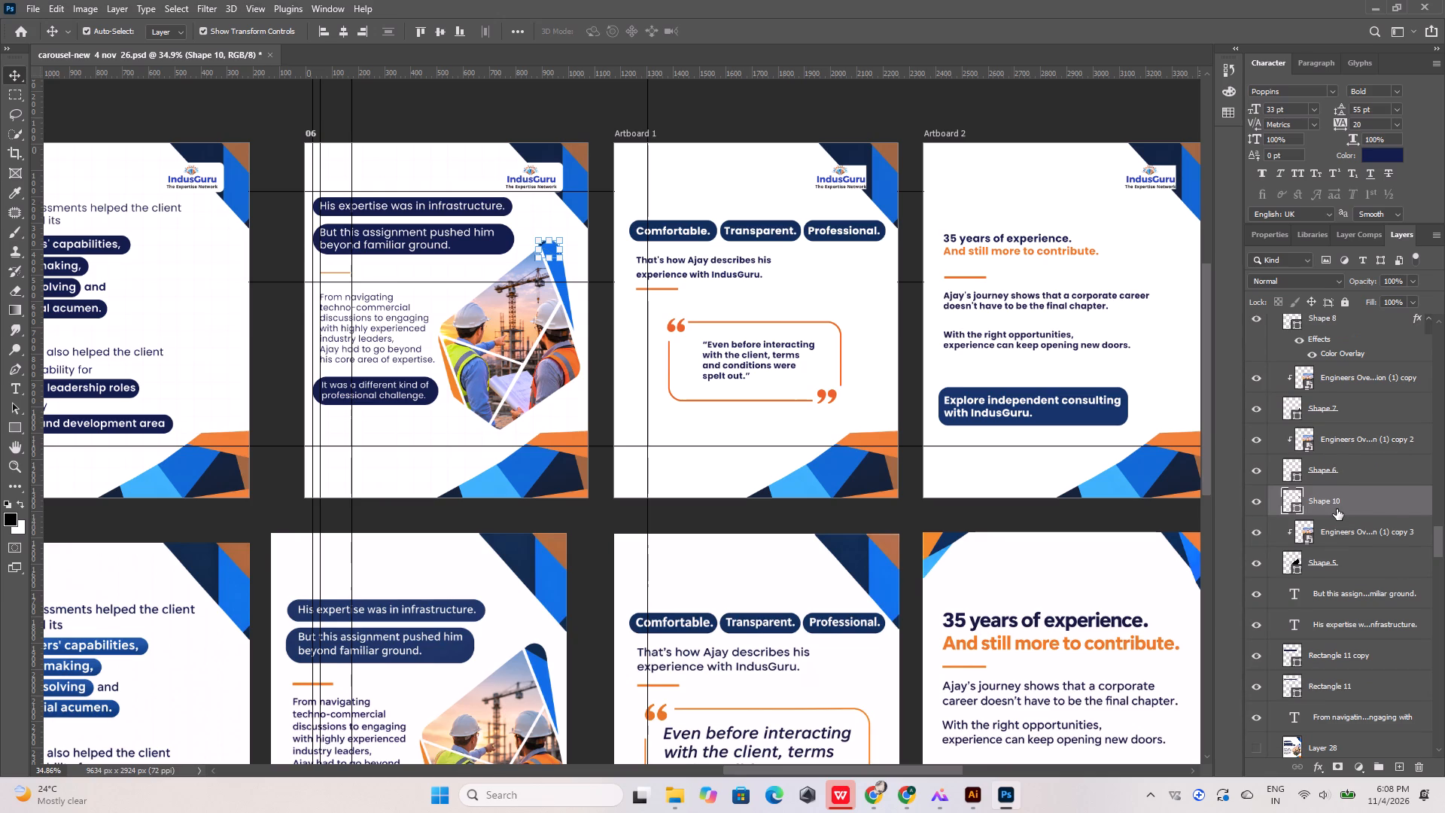
left_click_drag(1337, 509, 1322, 355)
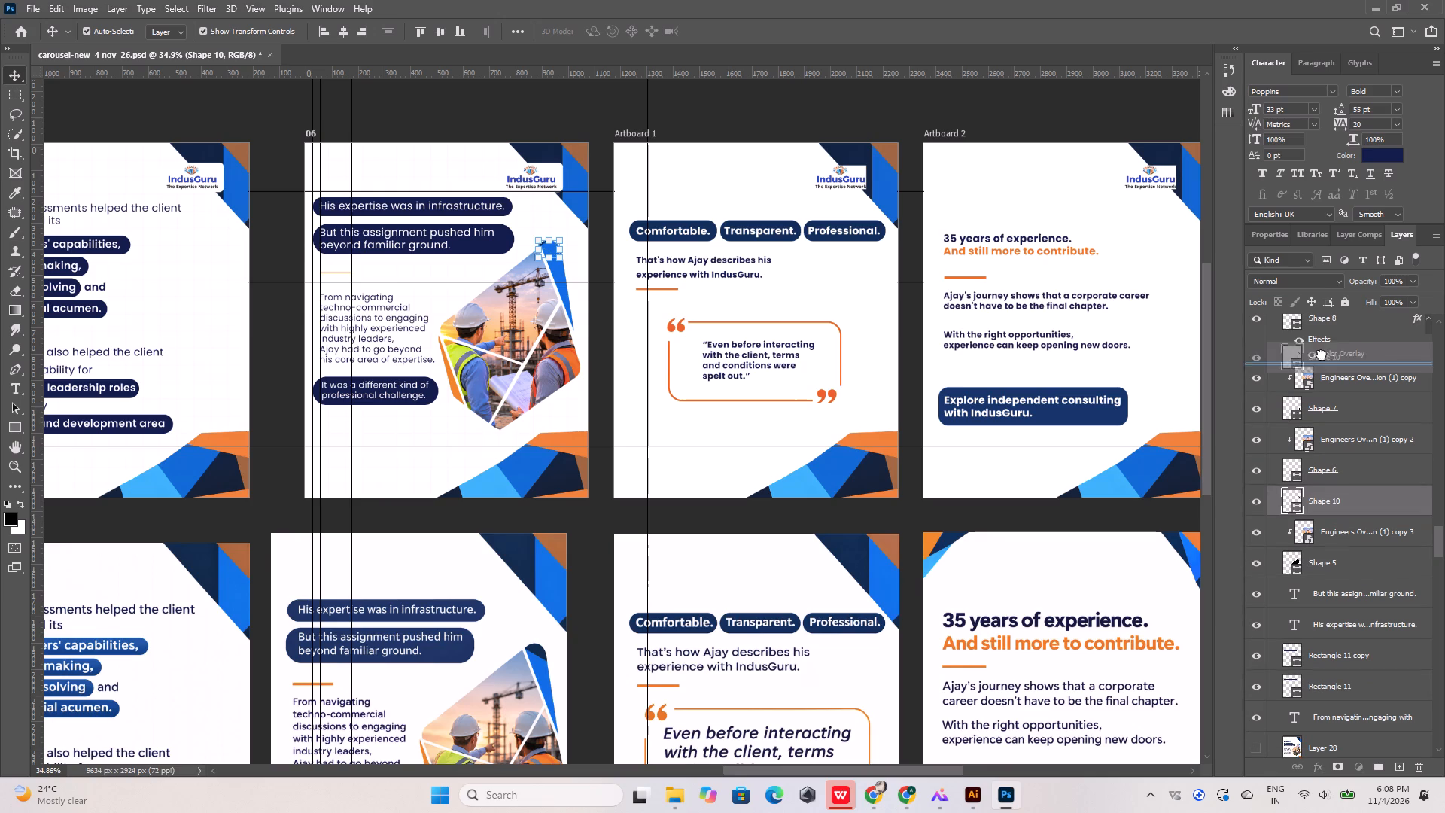
left_click_drag(1322, 355, 1322, 320)
scroll(1317, 368, "up", 10)
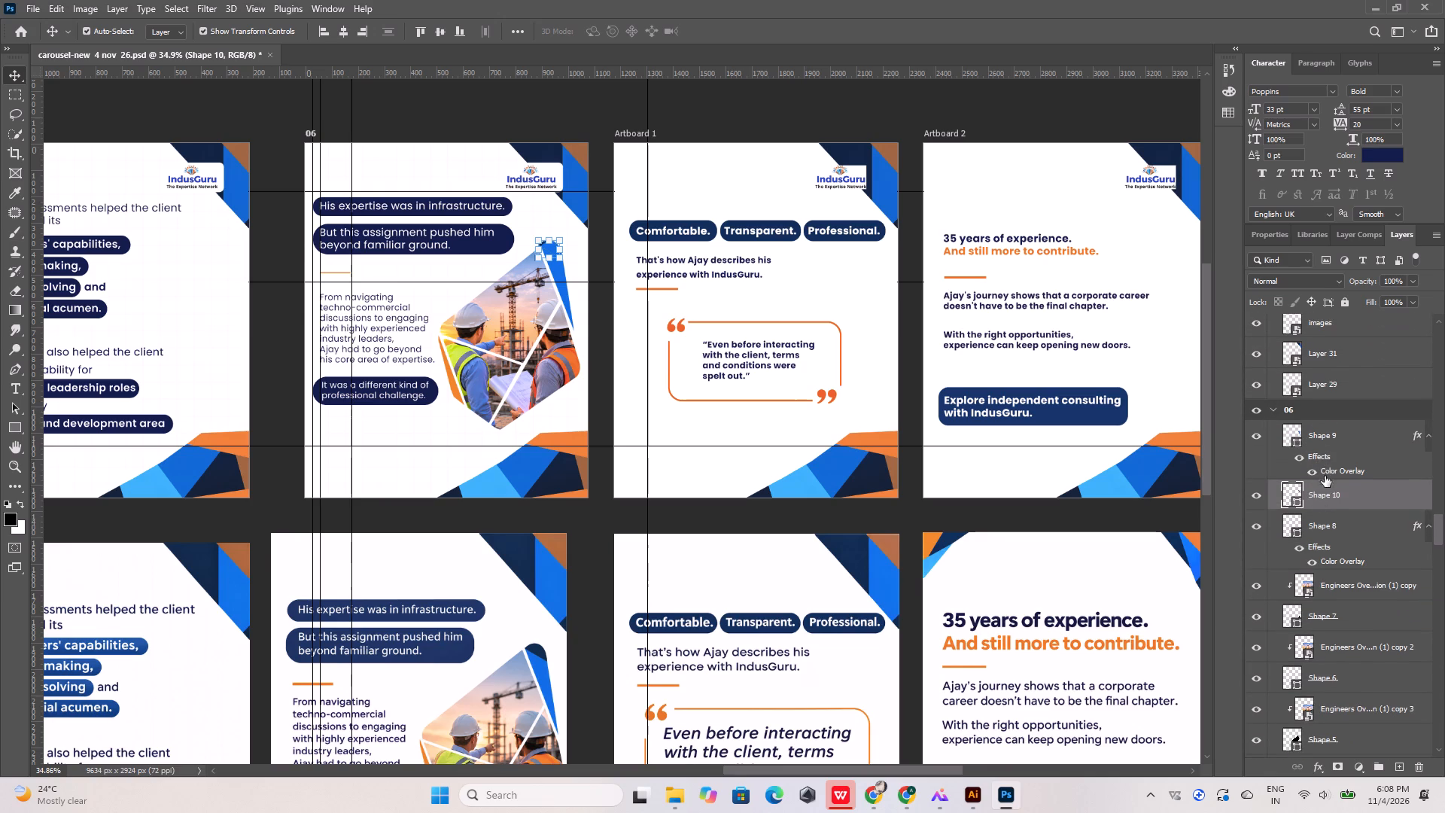
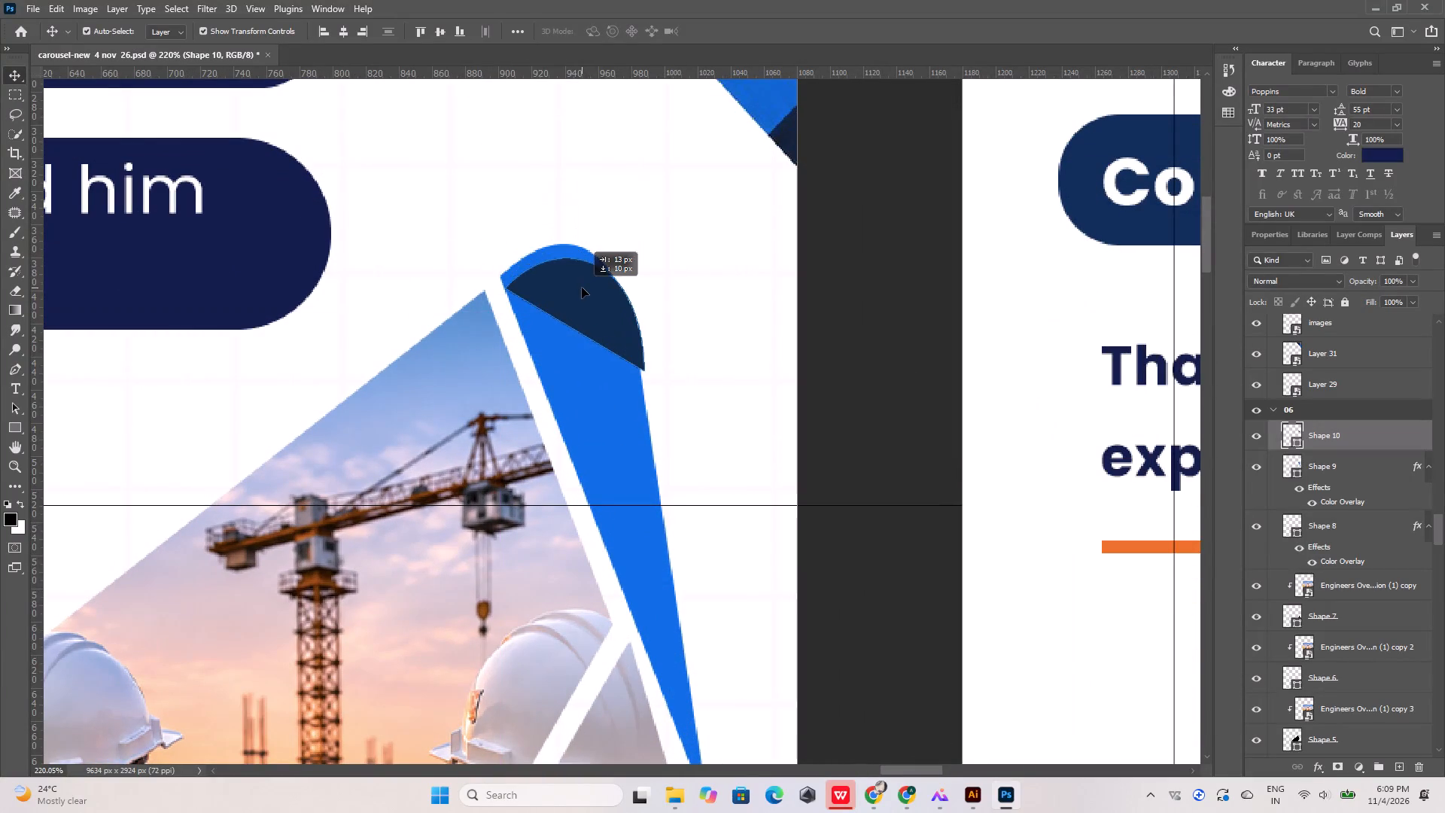
Nudge the navy cap up and to the left onto the rounded top of the blue strip.
left_click_drag(582, 288, 574, 277)
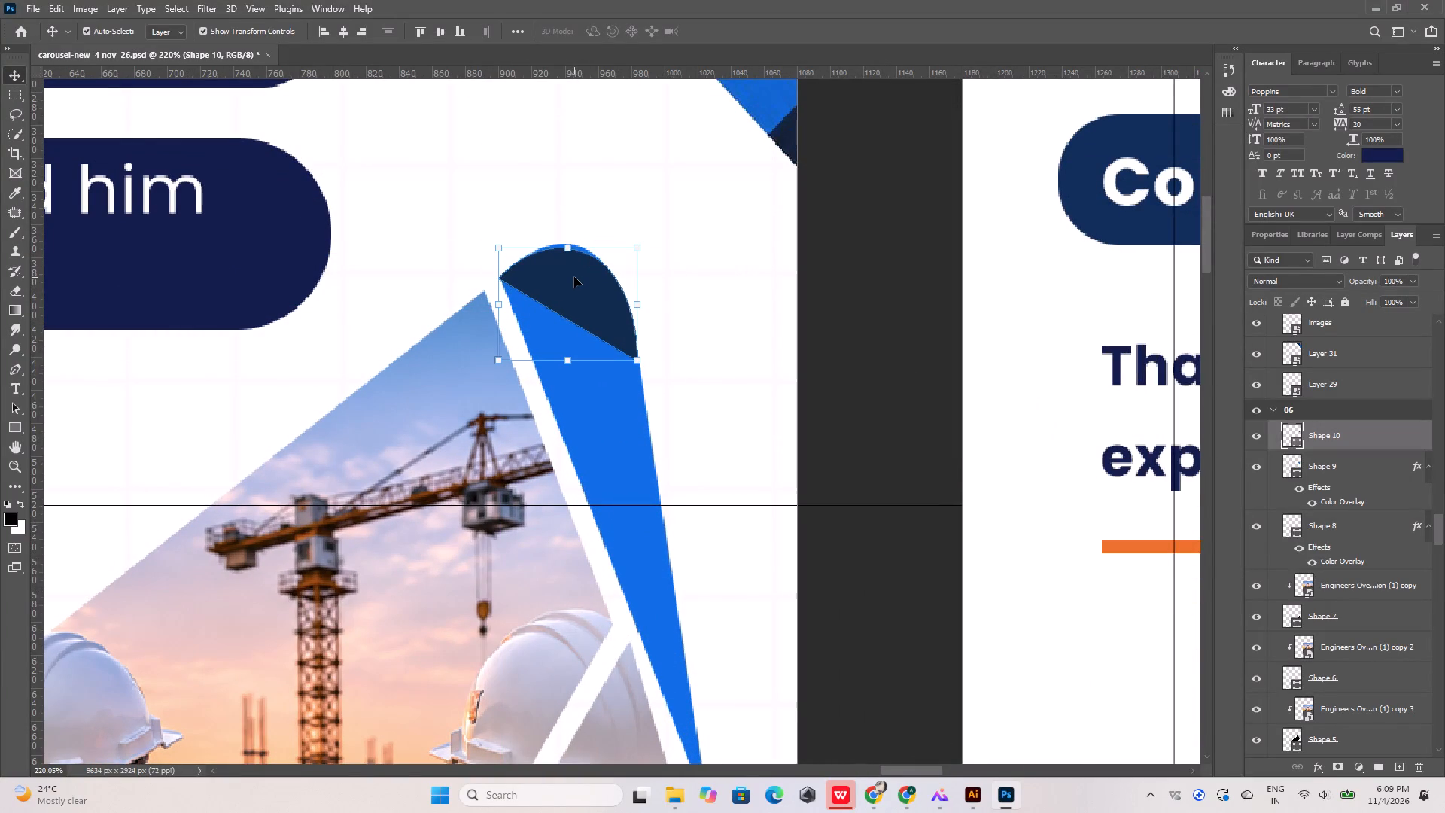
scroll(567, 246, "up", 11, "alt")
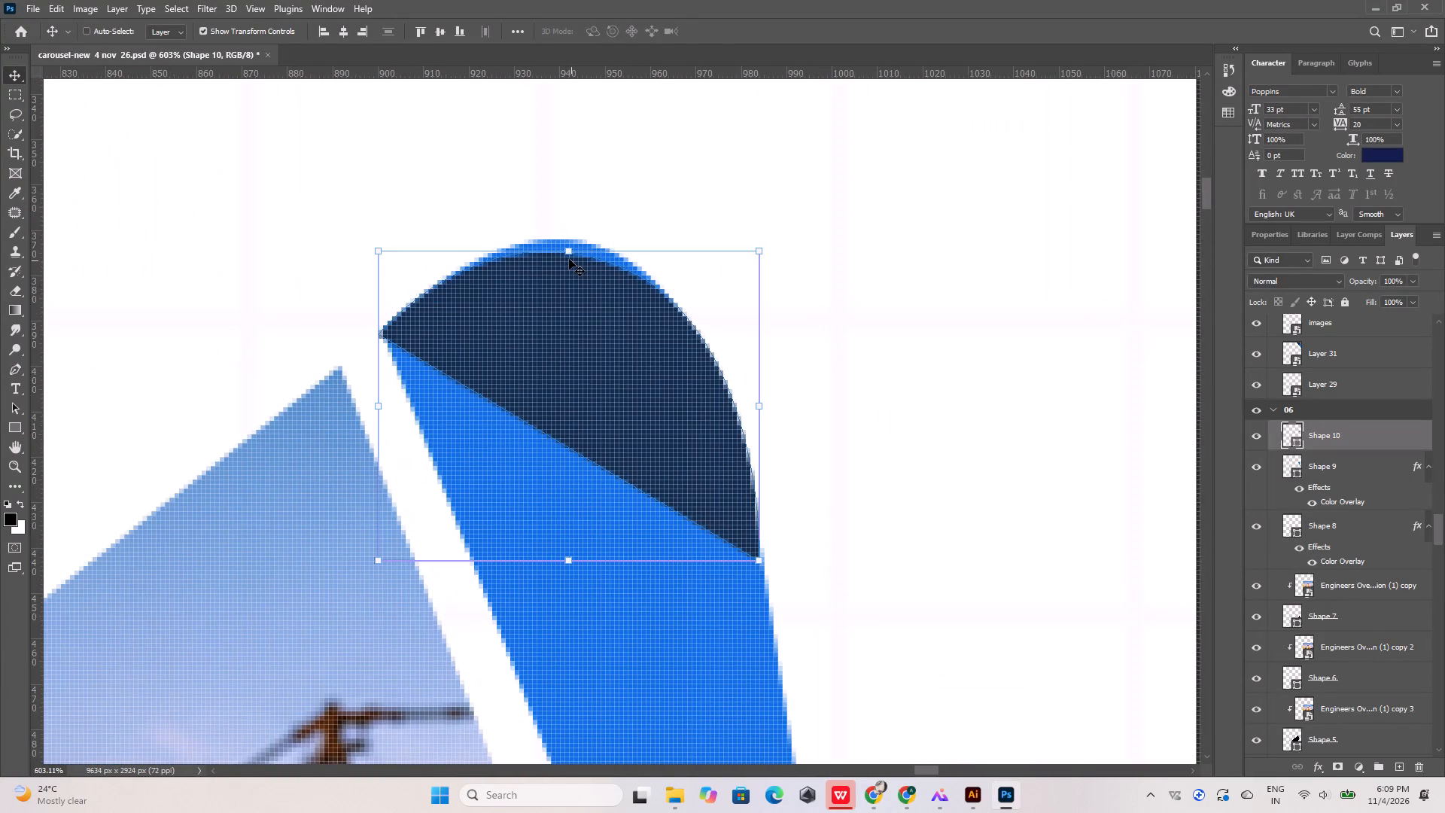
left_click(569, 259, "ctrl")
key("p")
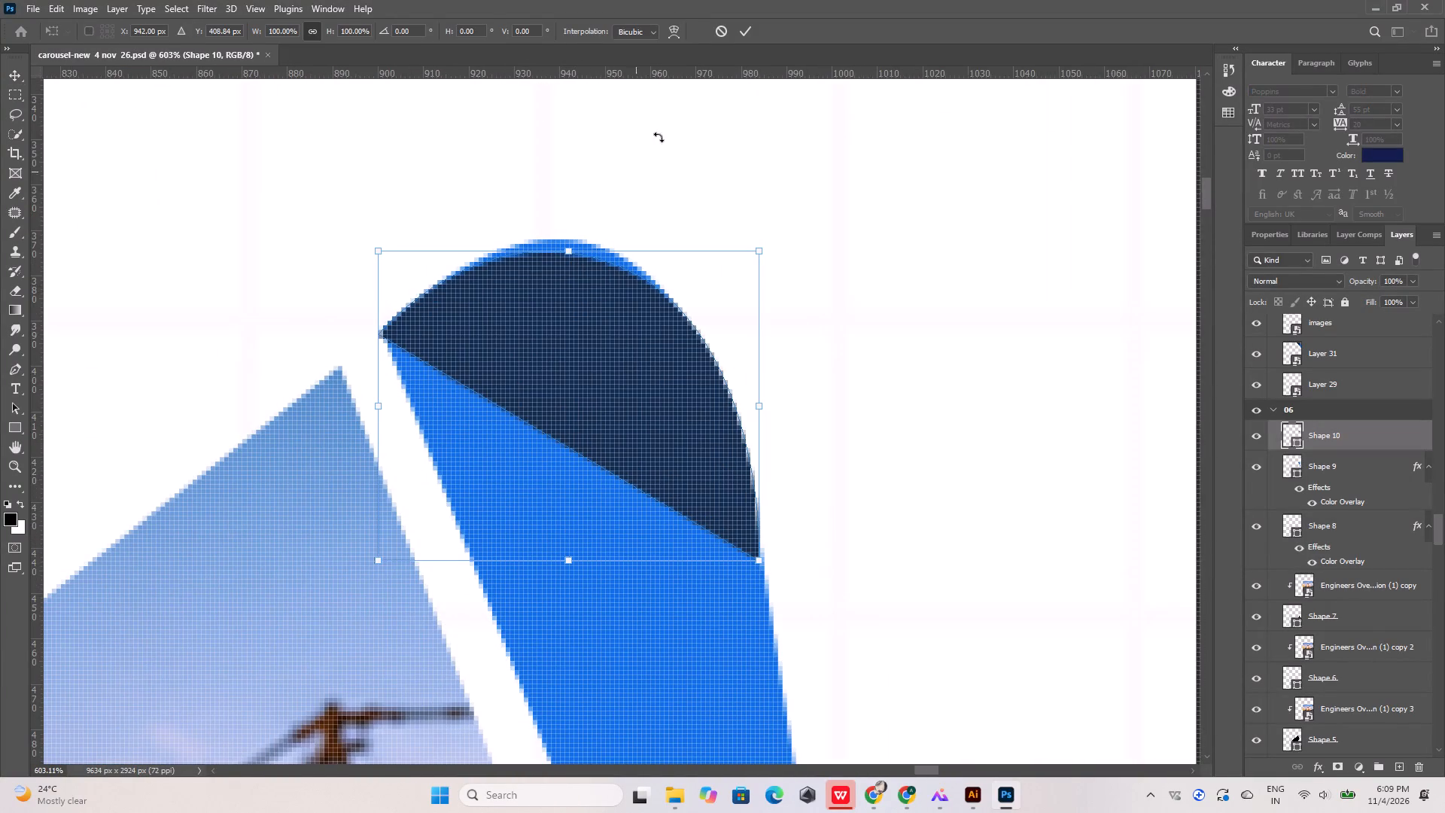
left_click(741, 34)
Adjust both curve handles of the navy cap's upper-right anchor point with the Pen tool to follow the strip's rounded edge.
left_click(585, 285)
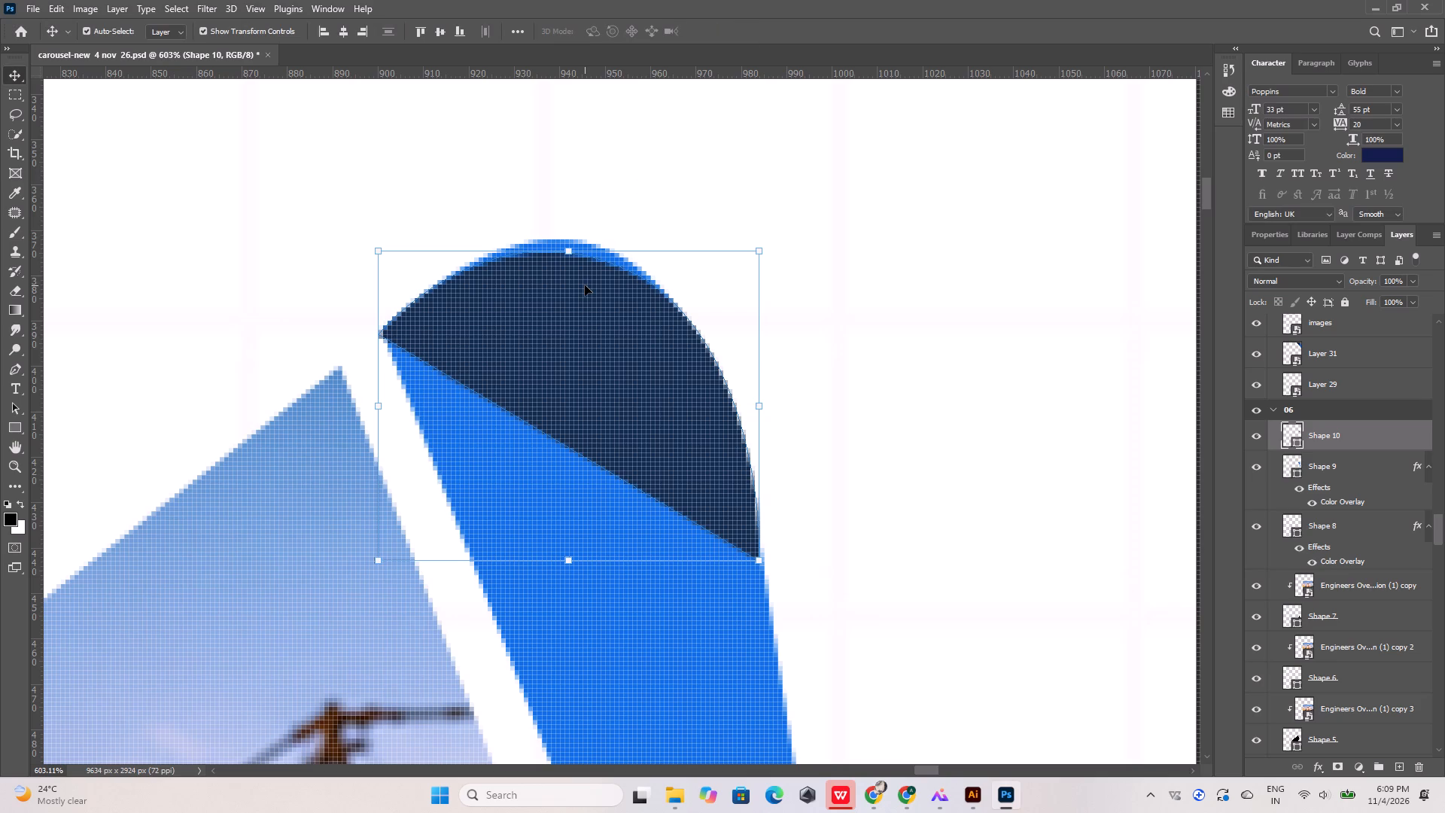
key("p")
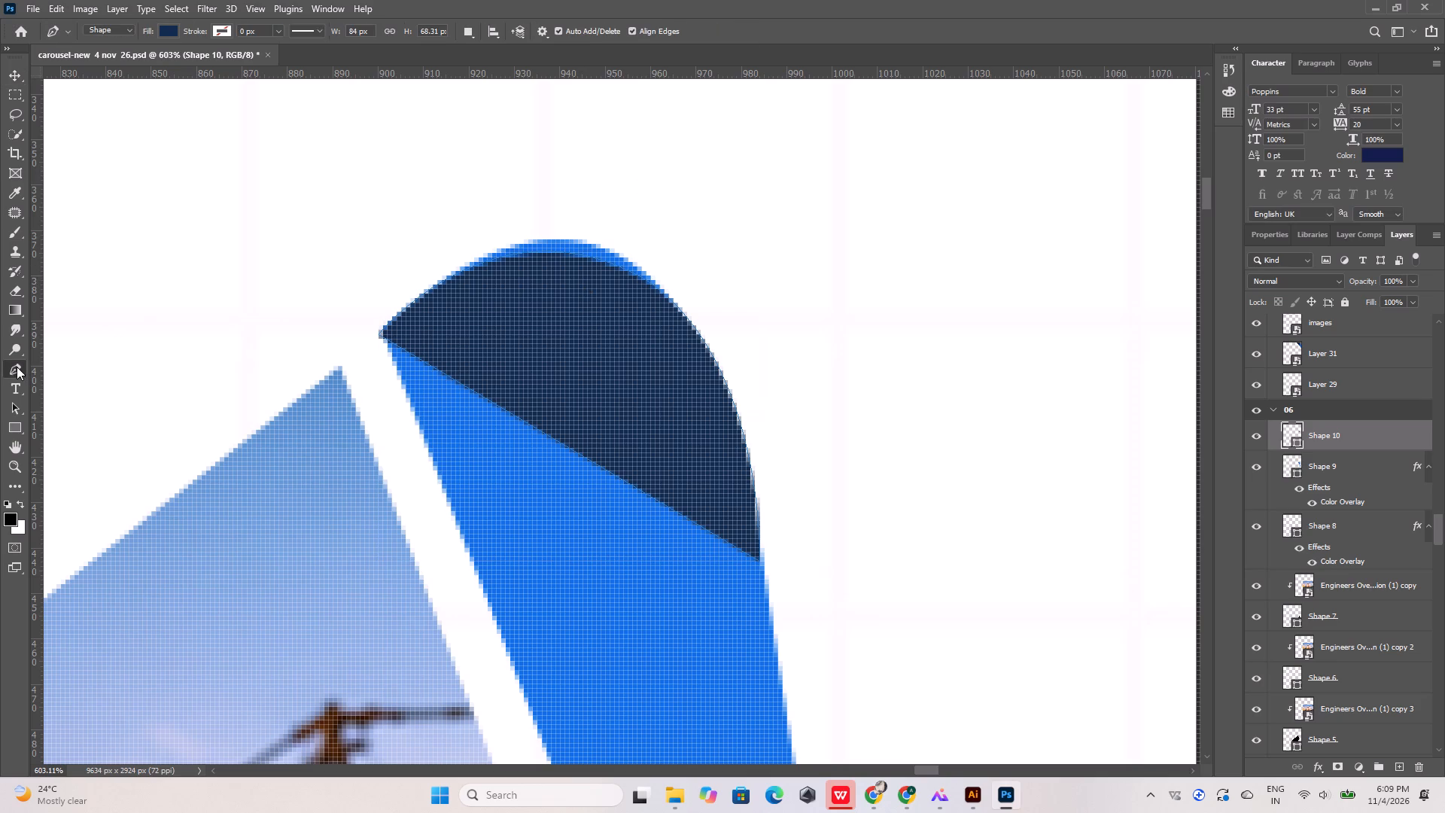
left_click(590, 263, "ctrl")
left_click(646, 283, "ctrl")
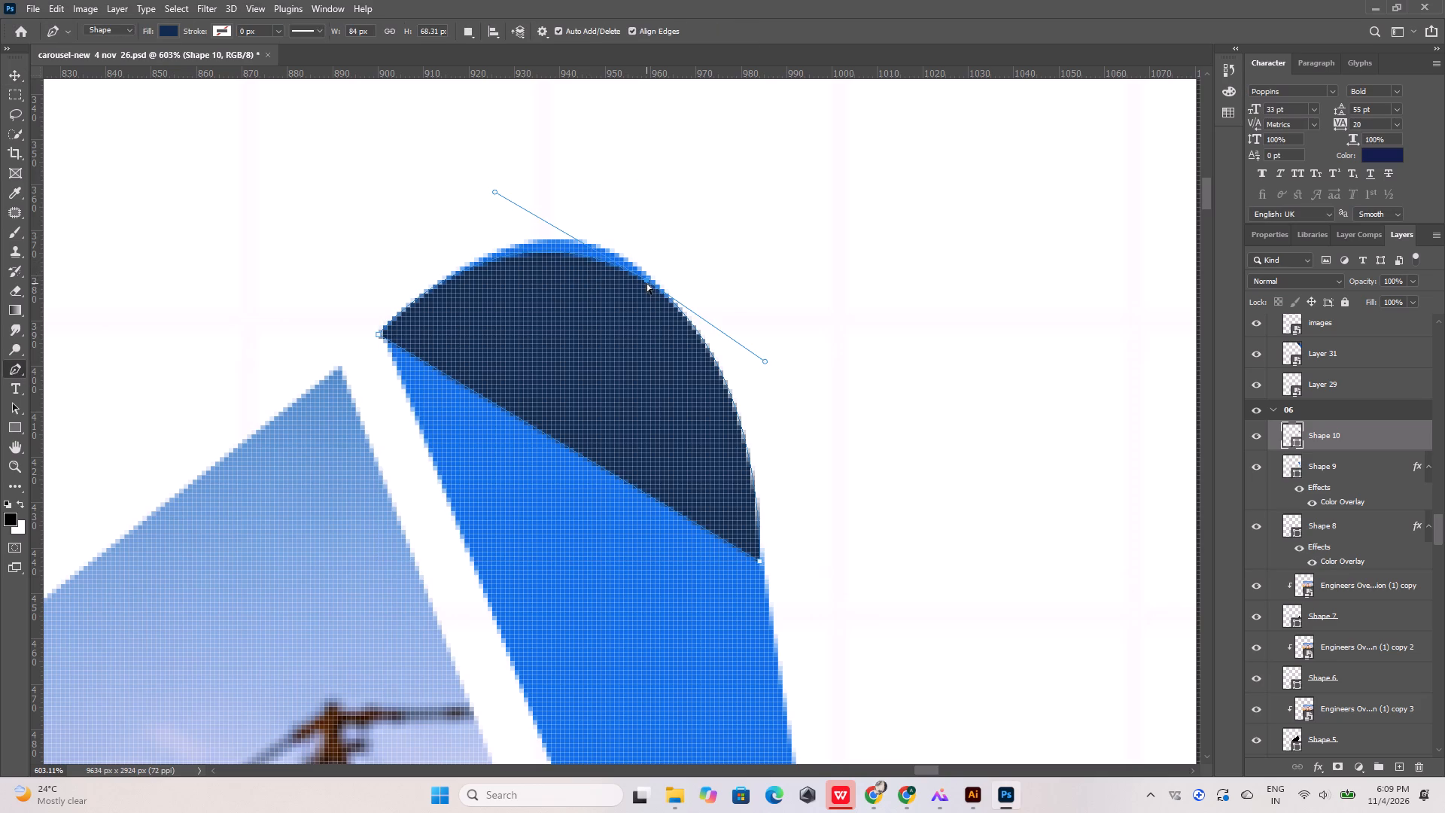
left_click(646, 283, "ctrl")
left_click_drag(767, 364, 750, 379, "alt")
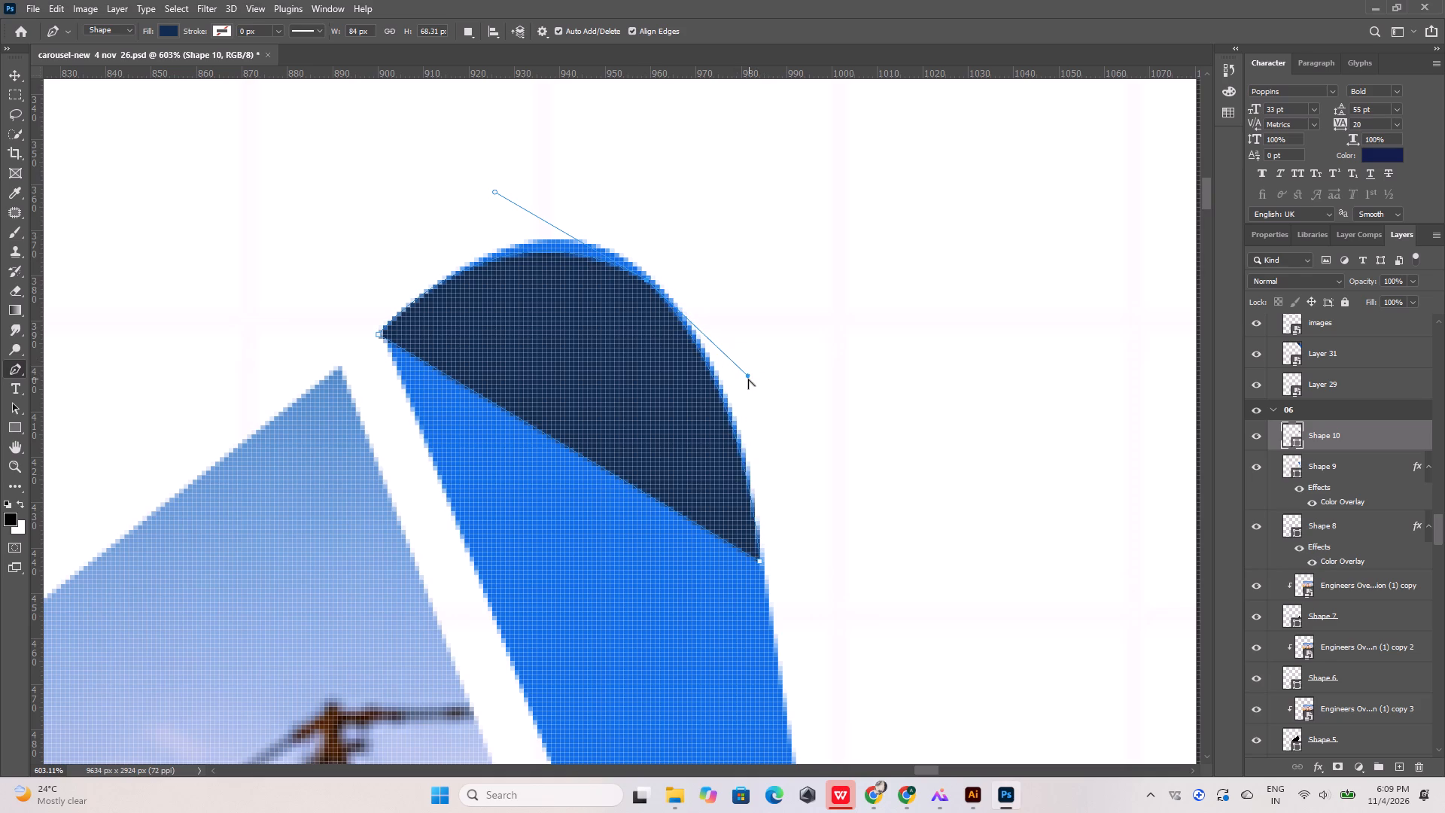
left_click_drag(748, 378, 752, 368, "alt")
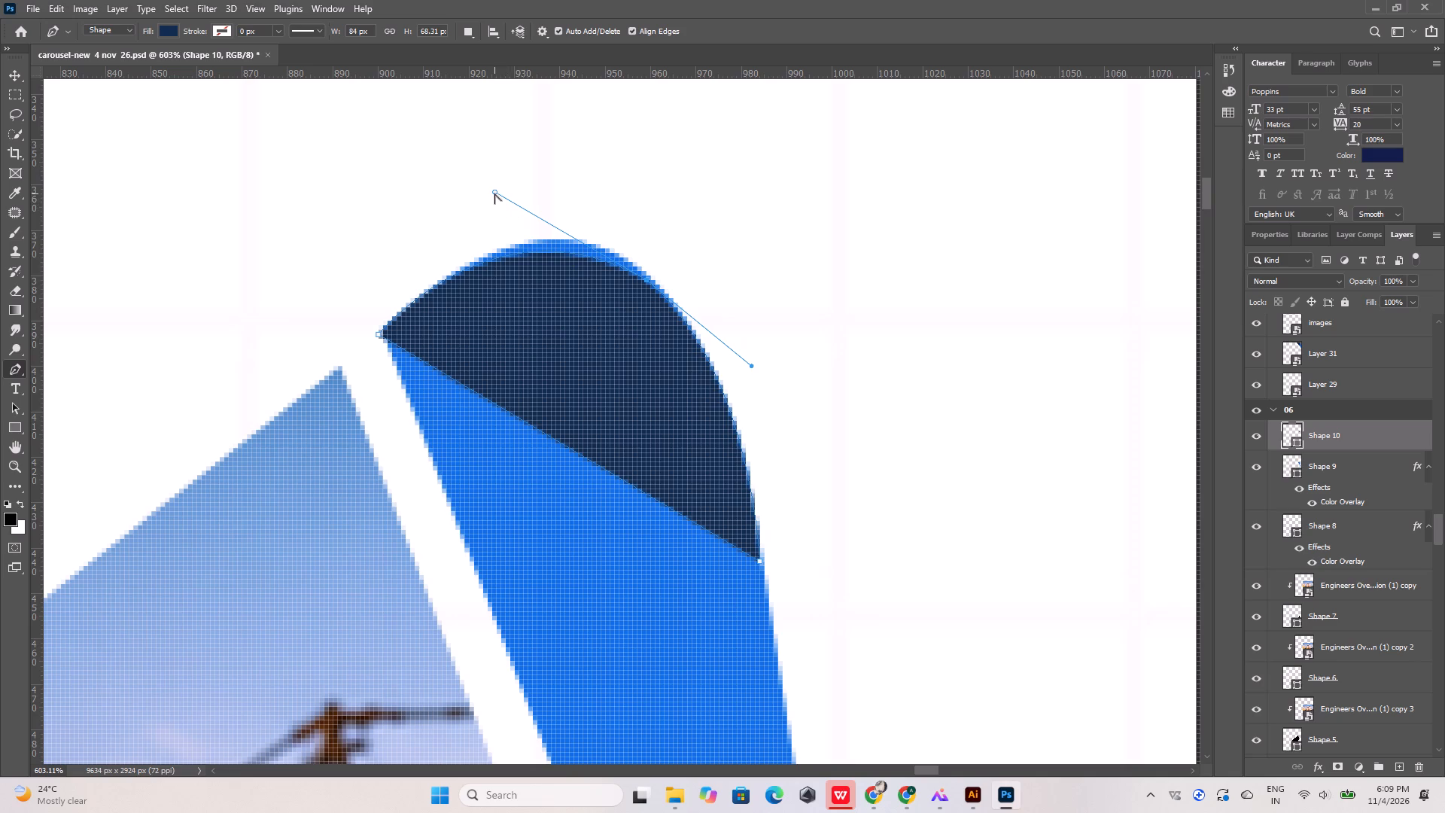
left_click_drag(494, 193, 507, 181, "alt")
left_click_drag(507, 181, 507, 181, "alt")
Raise the cap's upper-right anchor about 2 px and readjust its handles so the curve covers the blue strip's rounded top.
scroll(598, 246, "up", 4, "alt")
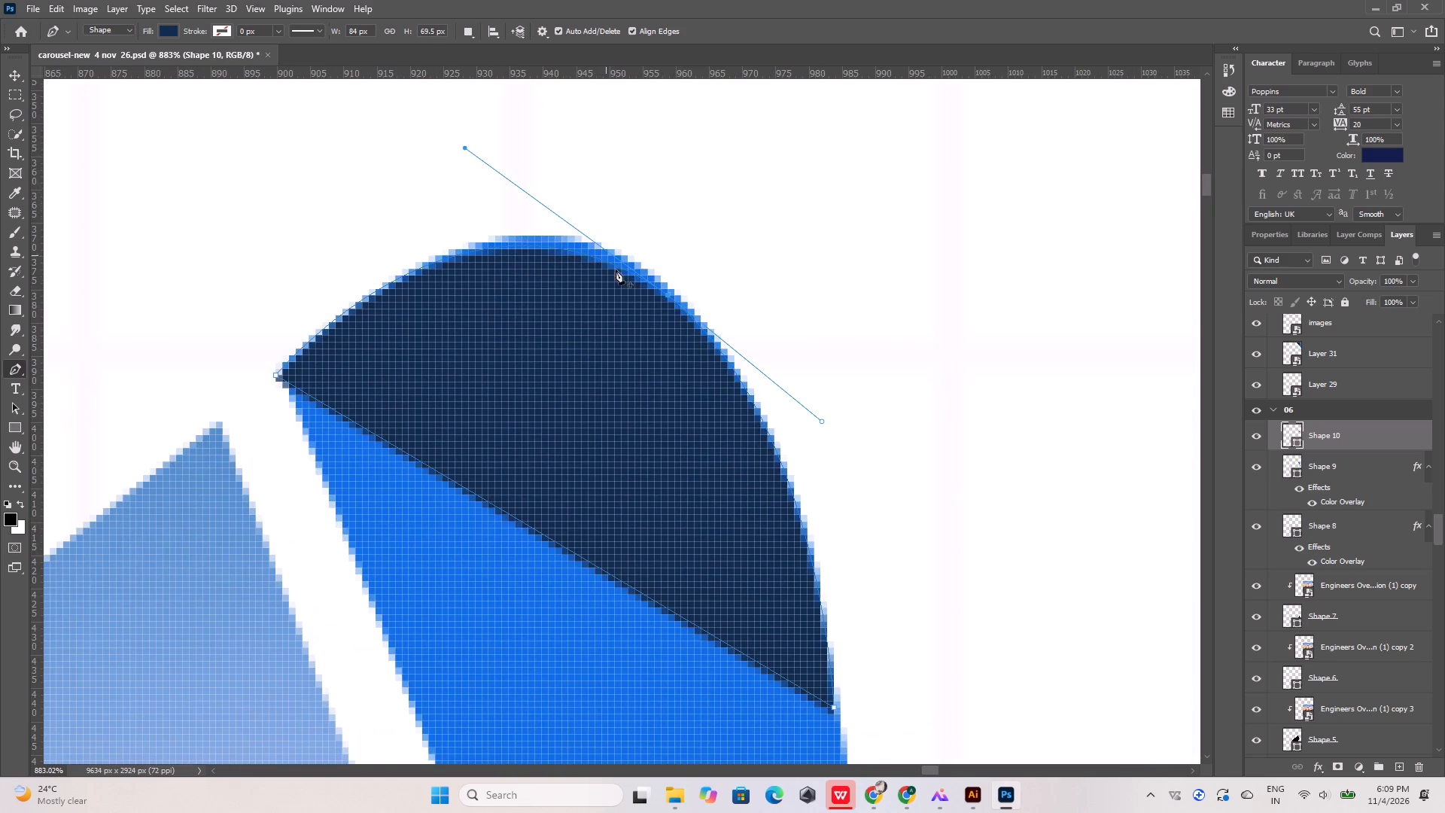
left_click_drag(668, 299, 660, 285, "ctrl")
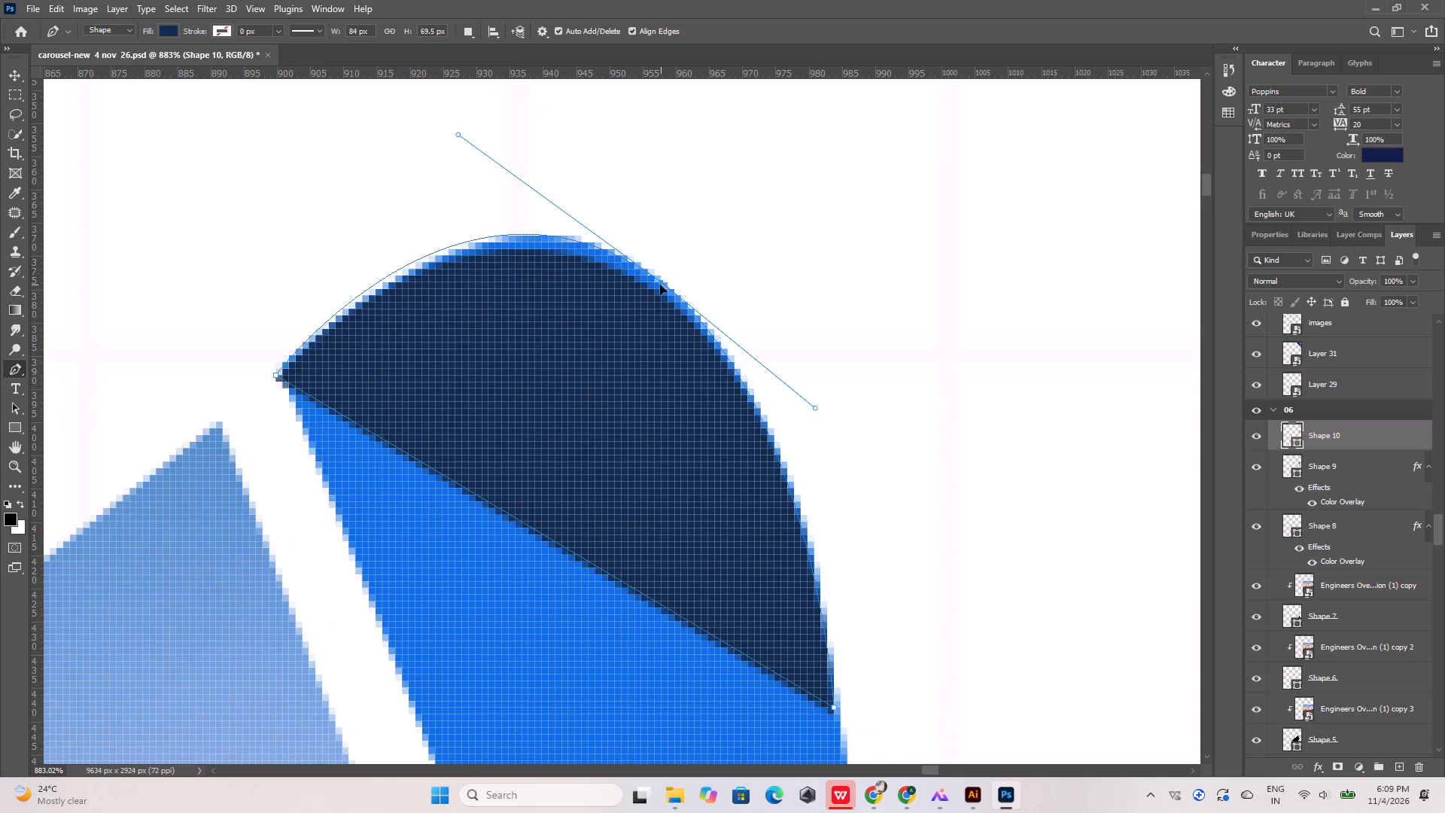
left_click_drag(660, 285, 662, 283, "ctrl")
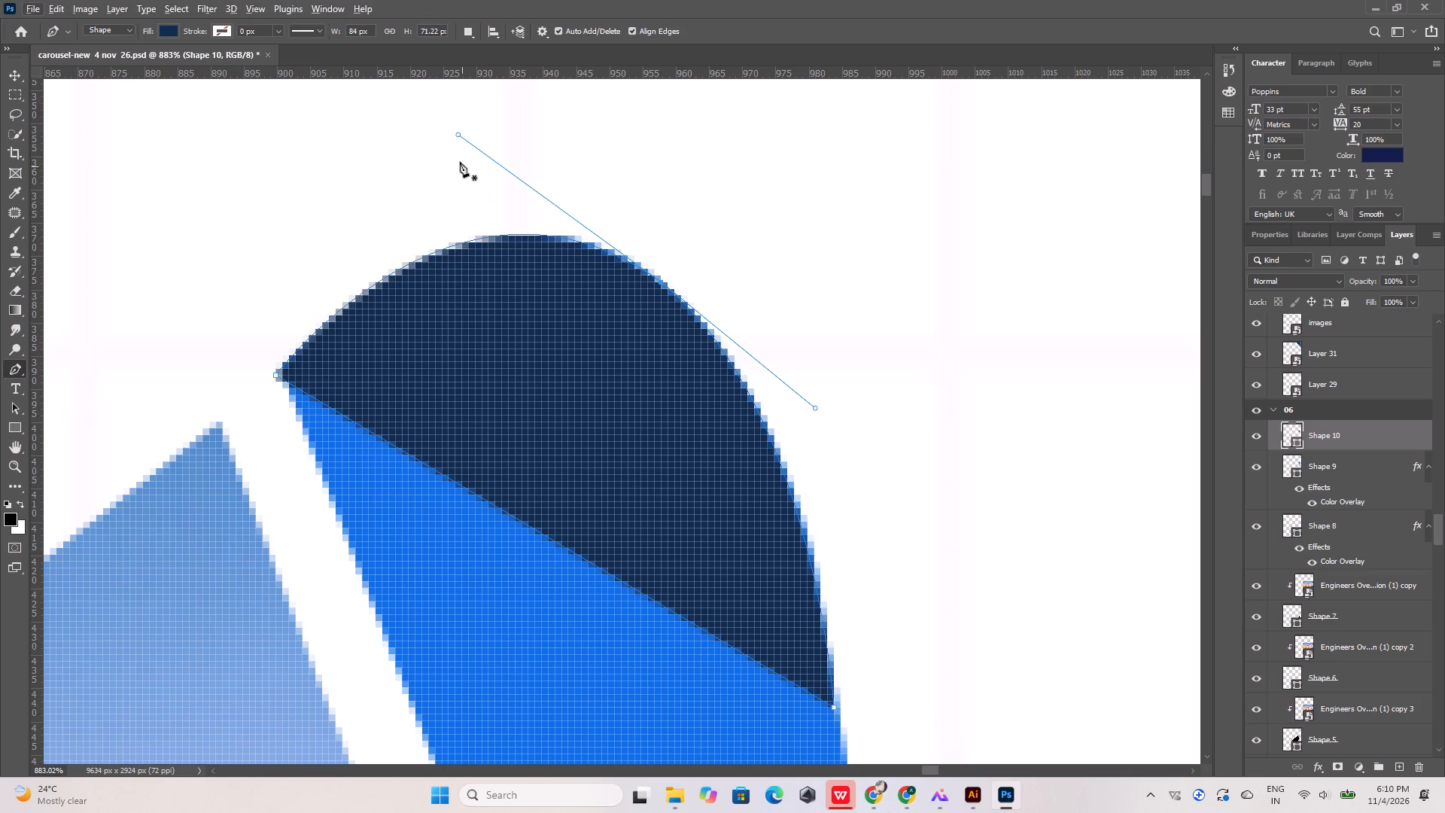
left_click_drag(456, 134, 502, 142, "alt")
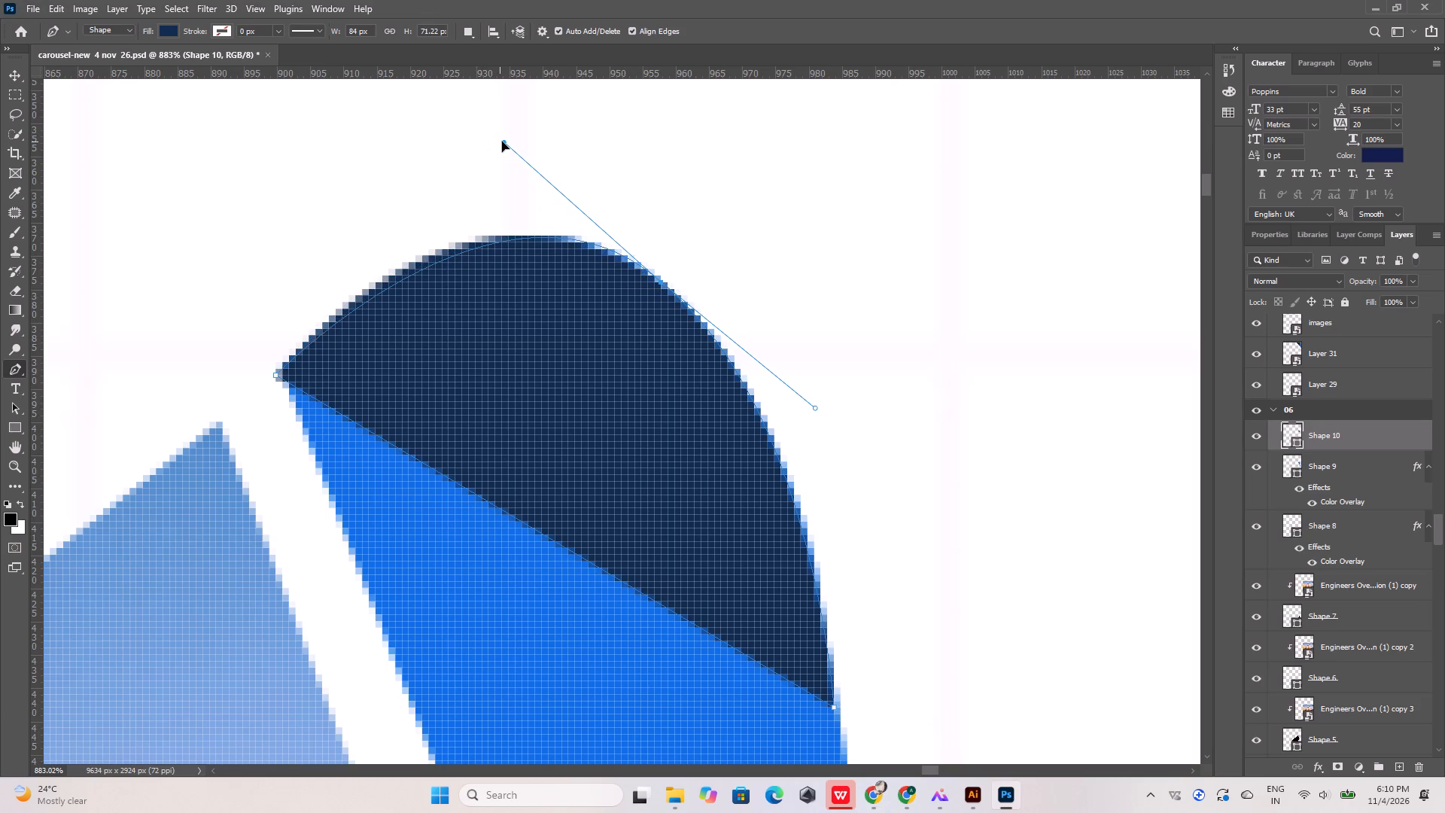
left_click_drag(502, 142, 493, 136, "alt")
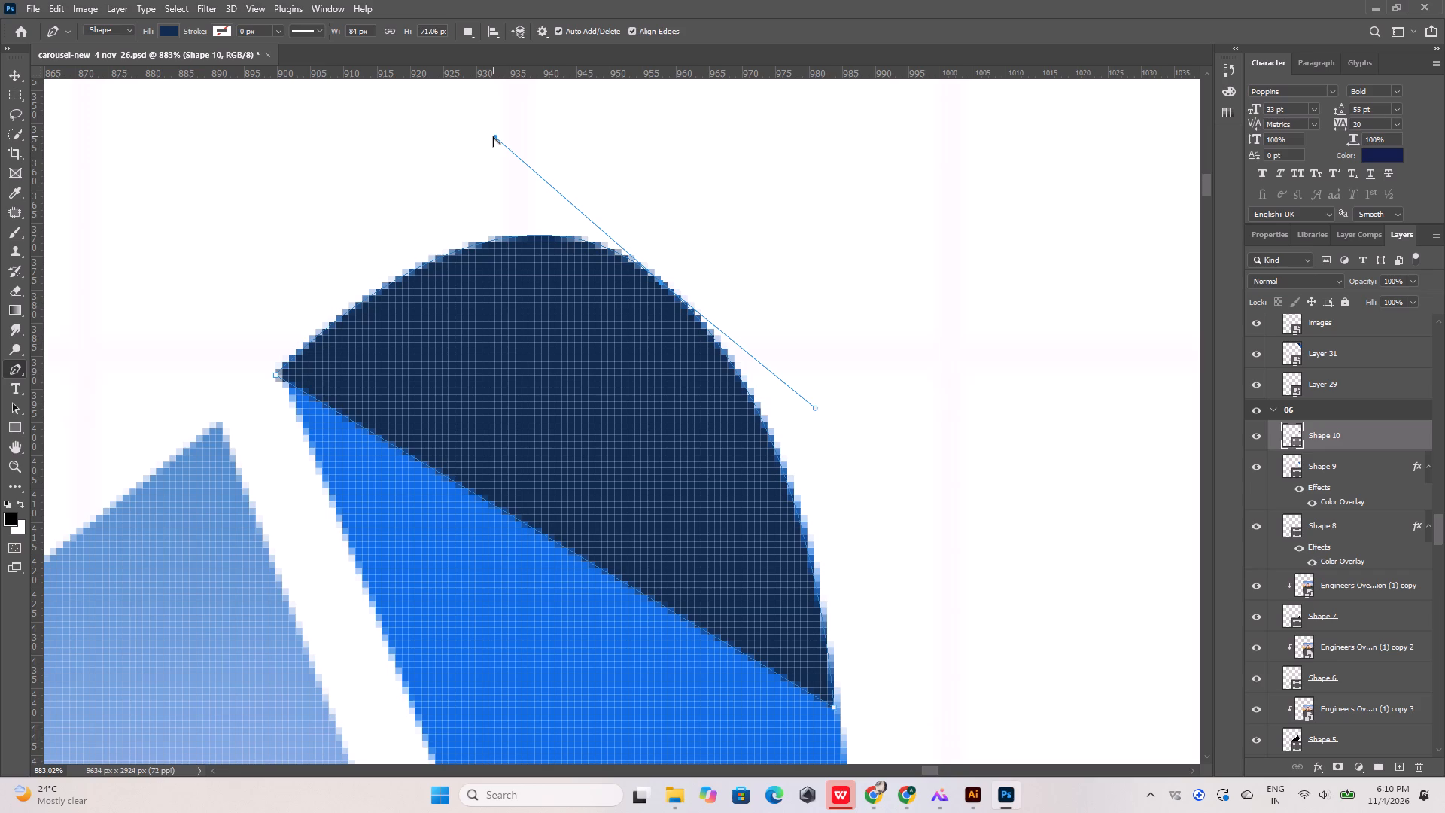
scroll(494, 413, "down", 17, "alt")
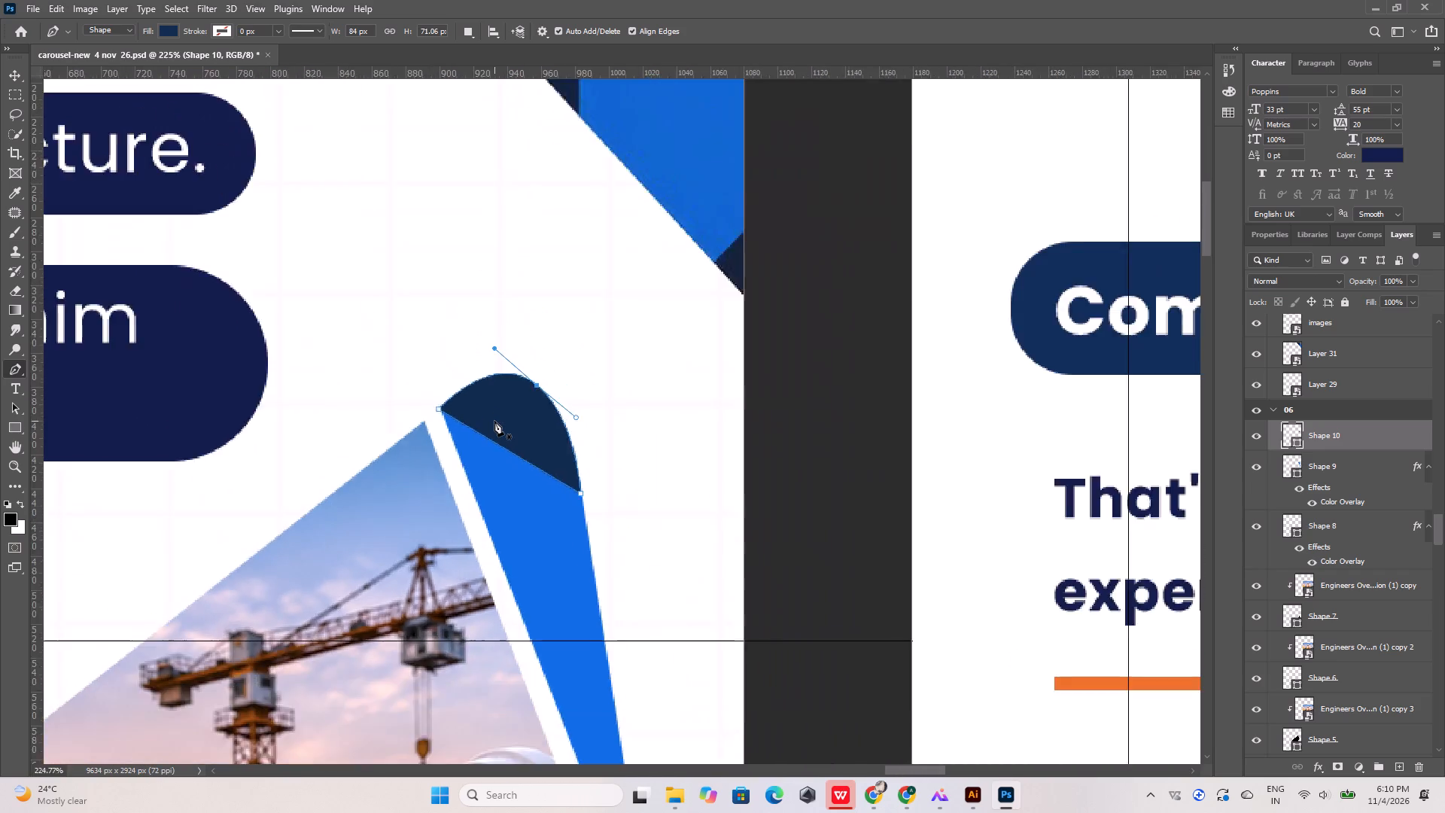
scroll(494, 421, "down", 3, "alt")
scroll(494, 421, "up", 18, "alt")
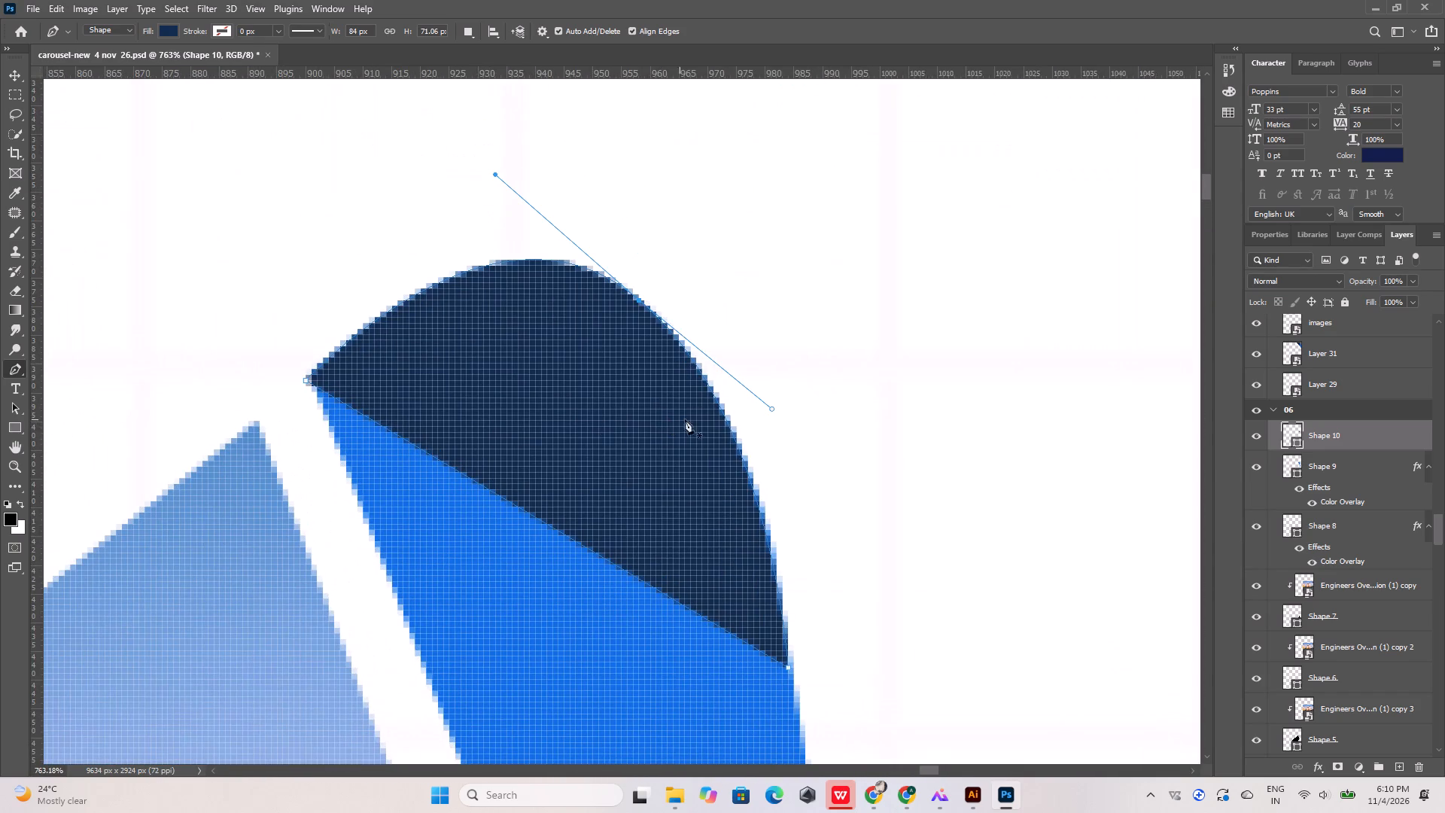
left_click_drag(773, 409, 781, 413, "alt")
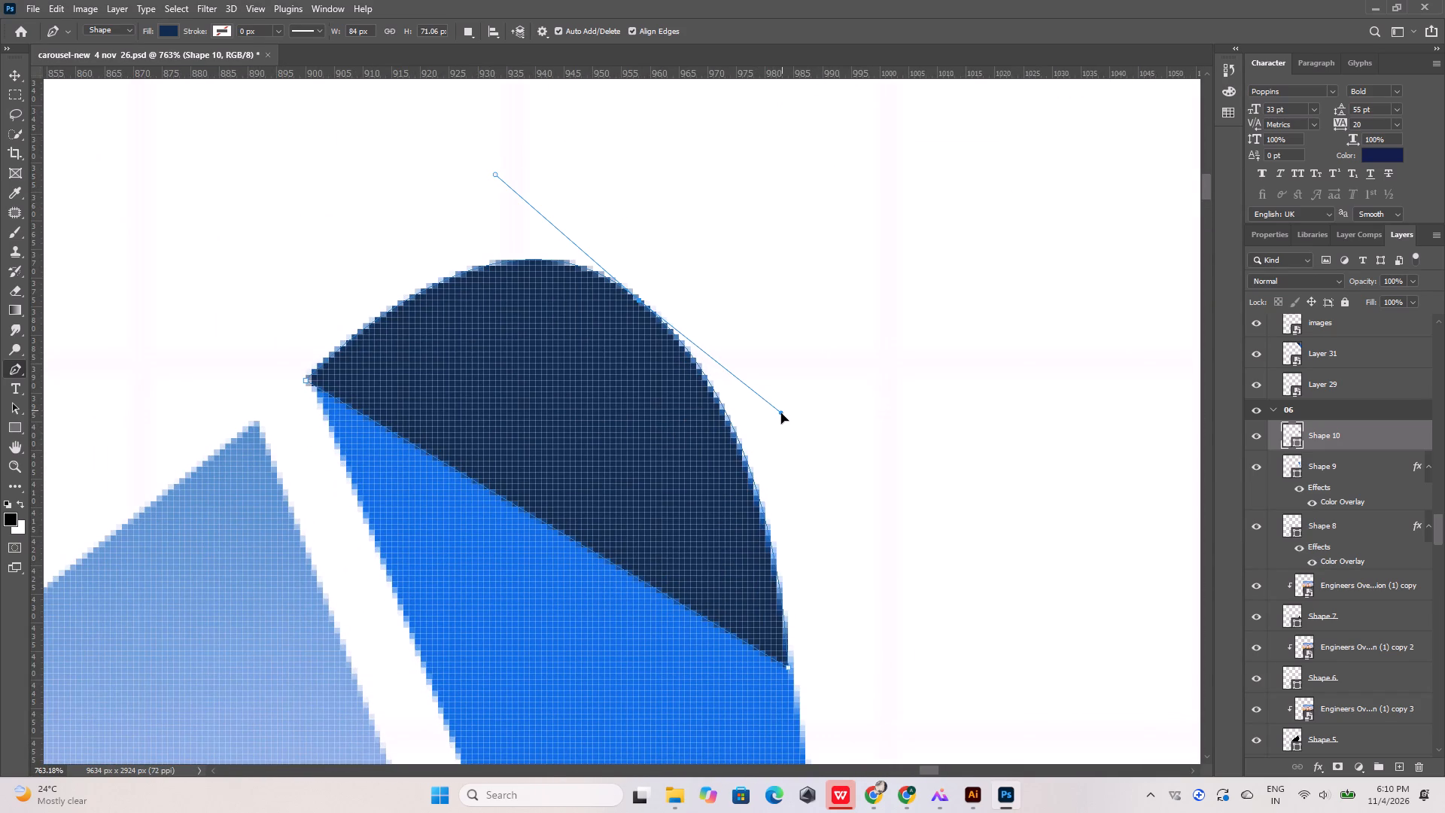
left_click_drag(781, 413, 780, 413, "alt")
Move the cap's lower-right corner anchor about 1 px right onto the strip's outer edge, and deselect the shape.
scroll(787, 688, "up", 4, "alt")
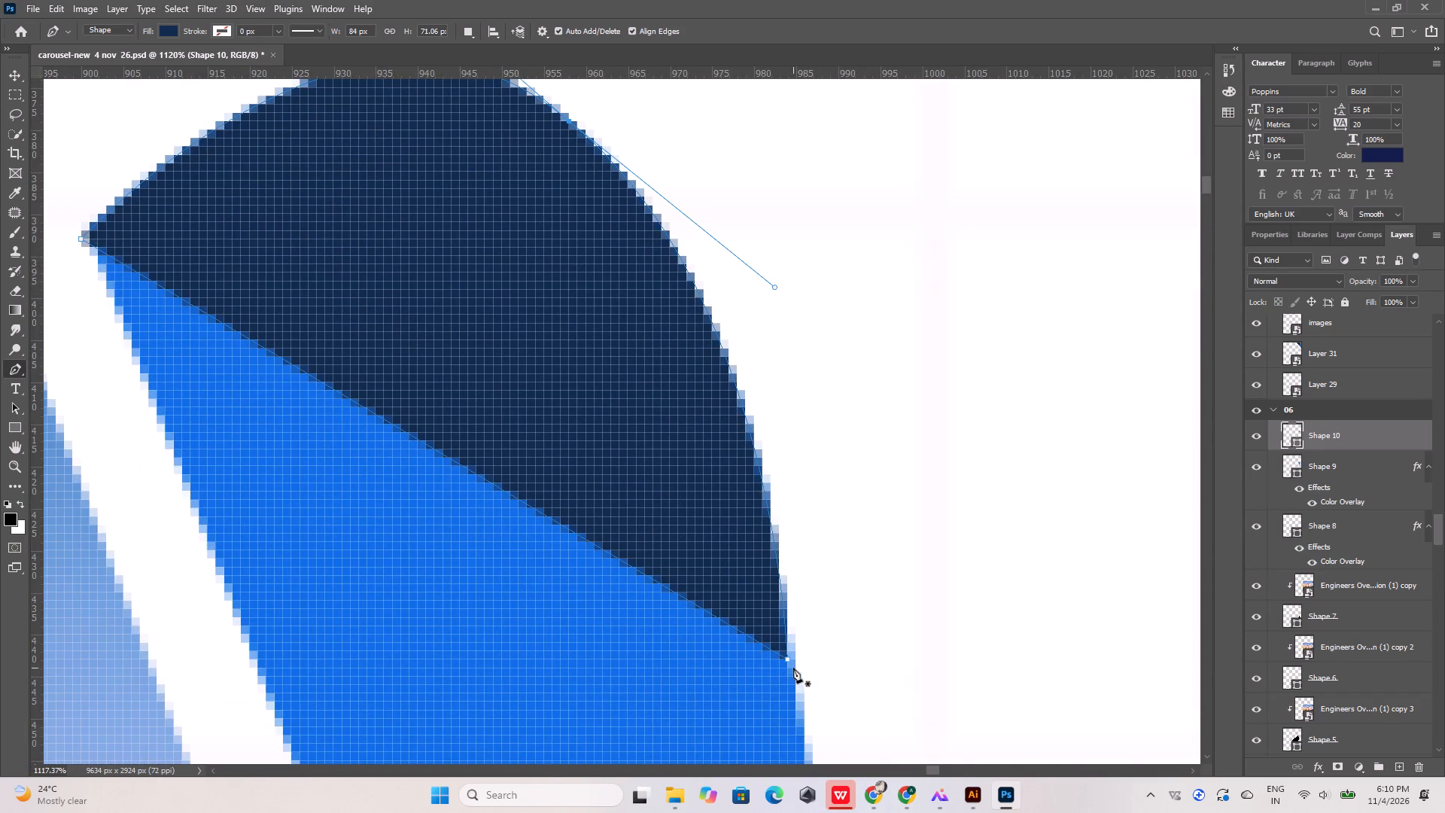
left_click(788, 662, "ctrl")
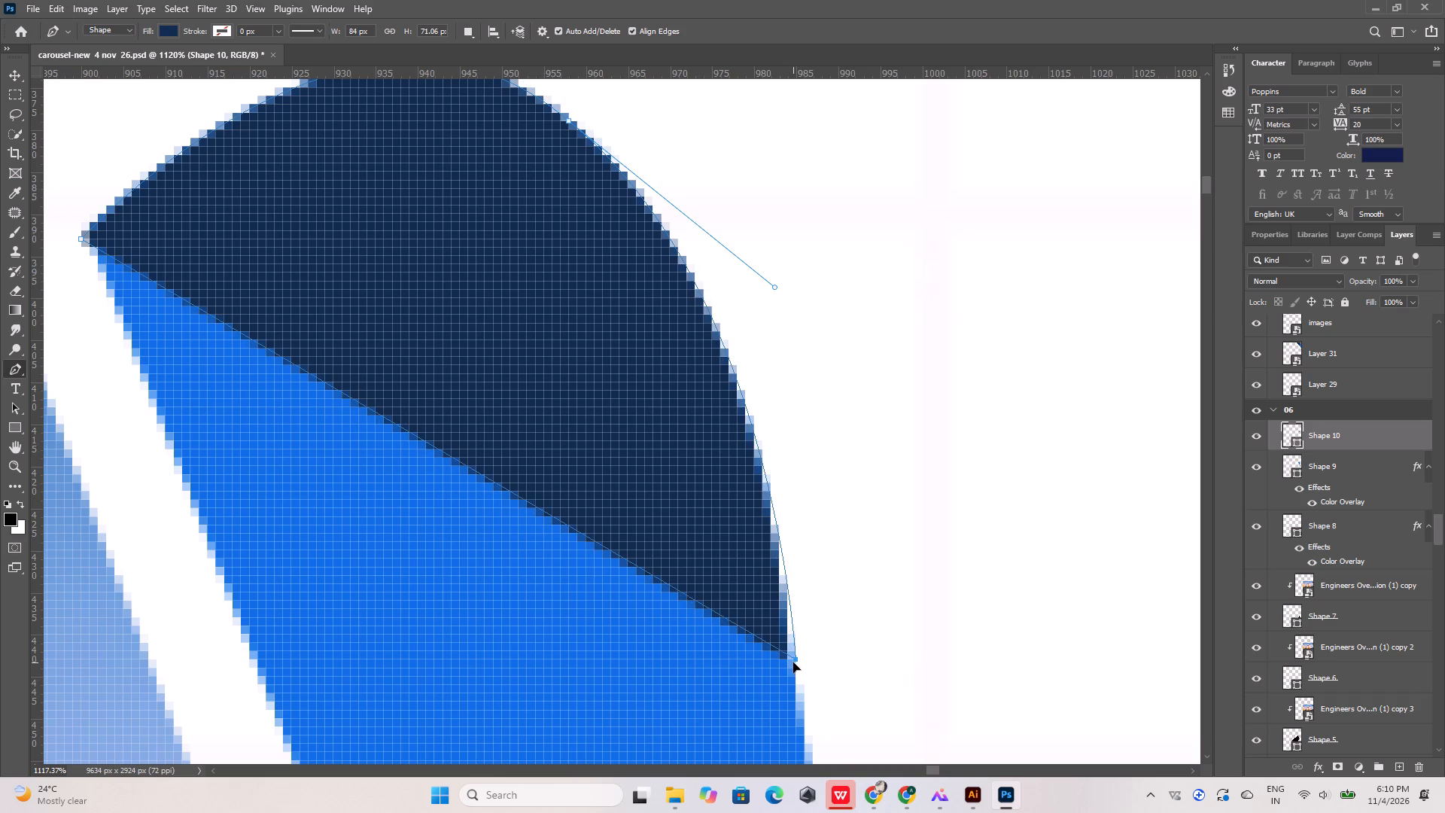
scroll(717, 650, "down", 14, "alt")
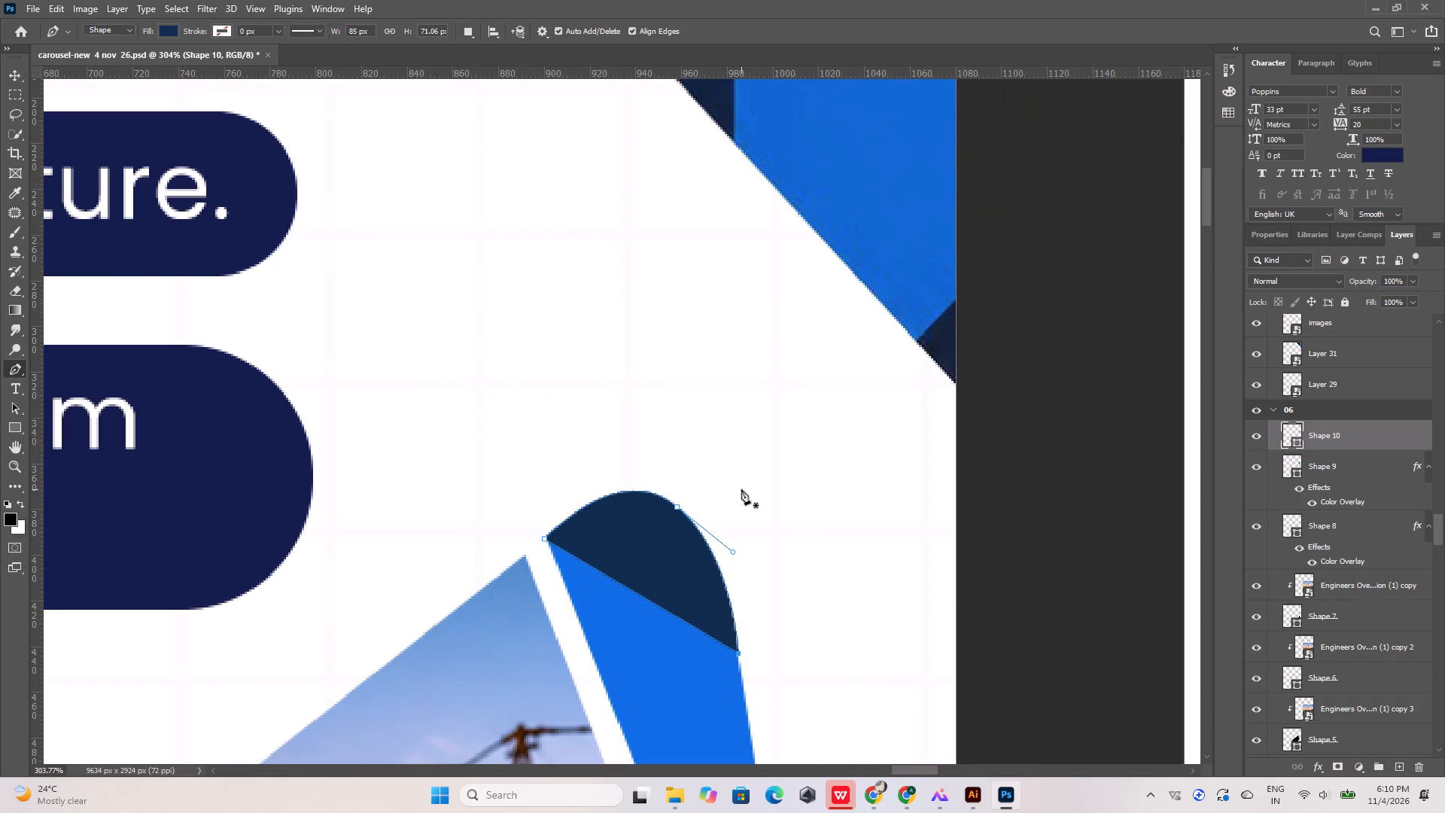
left_click(9, 75)
left_click(350, 237)
Move the left corner anchor of the navy Shape 10 cap about 1 px up to meet the strip's left tip.
scroll(567, 383, "down", 9, "alt")
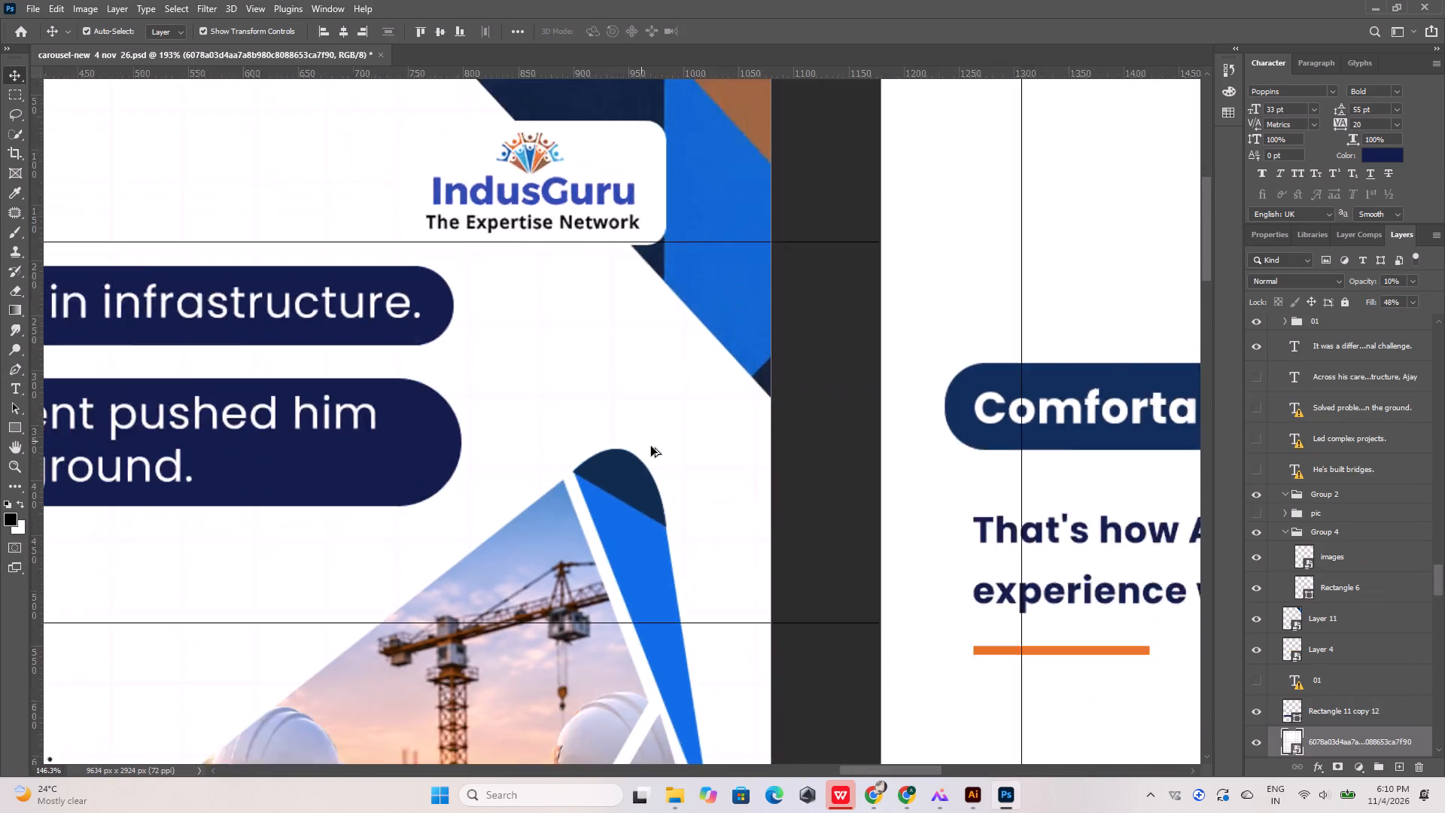
scroll(651, 446, "down", 6, "alt")
scroll(644, 484, "up", 20, "alt")
scroll(644, 484, "up", 2, "alt")
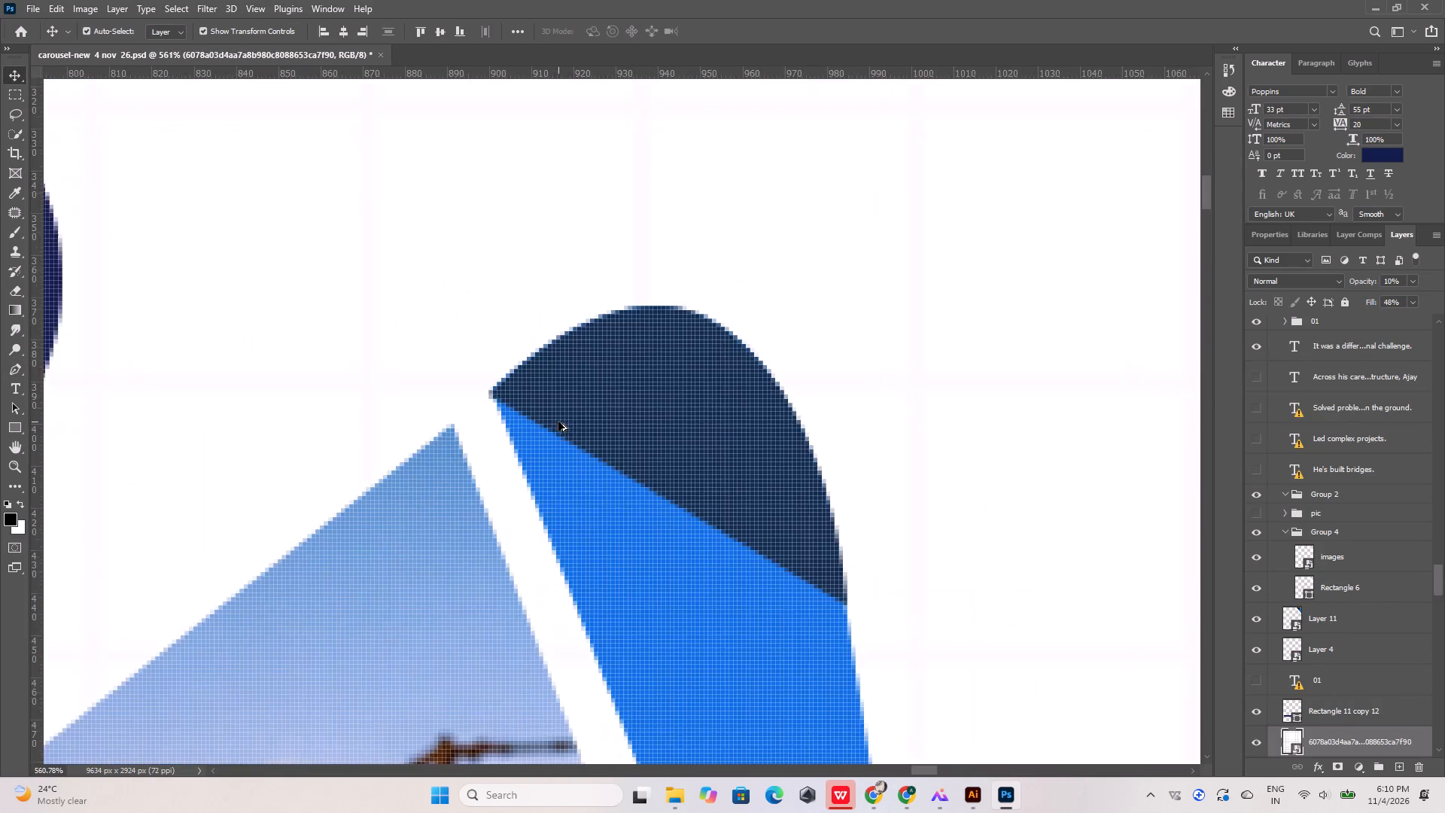
scroll(485, 400, "up", 9, "alt")
left_click(556, 388)
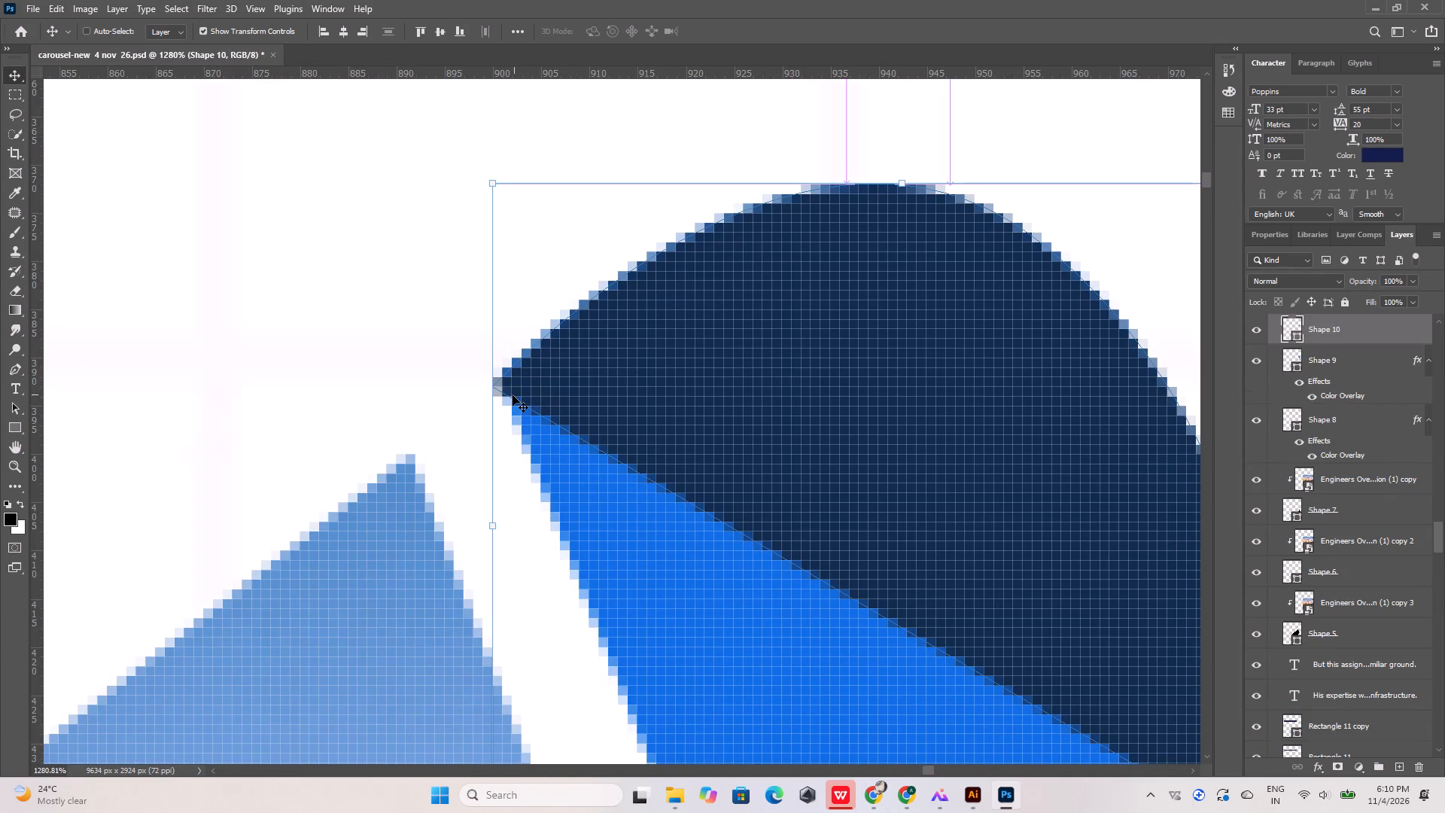
key("p")
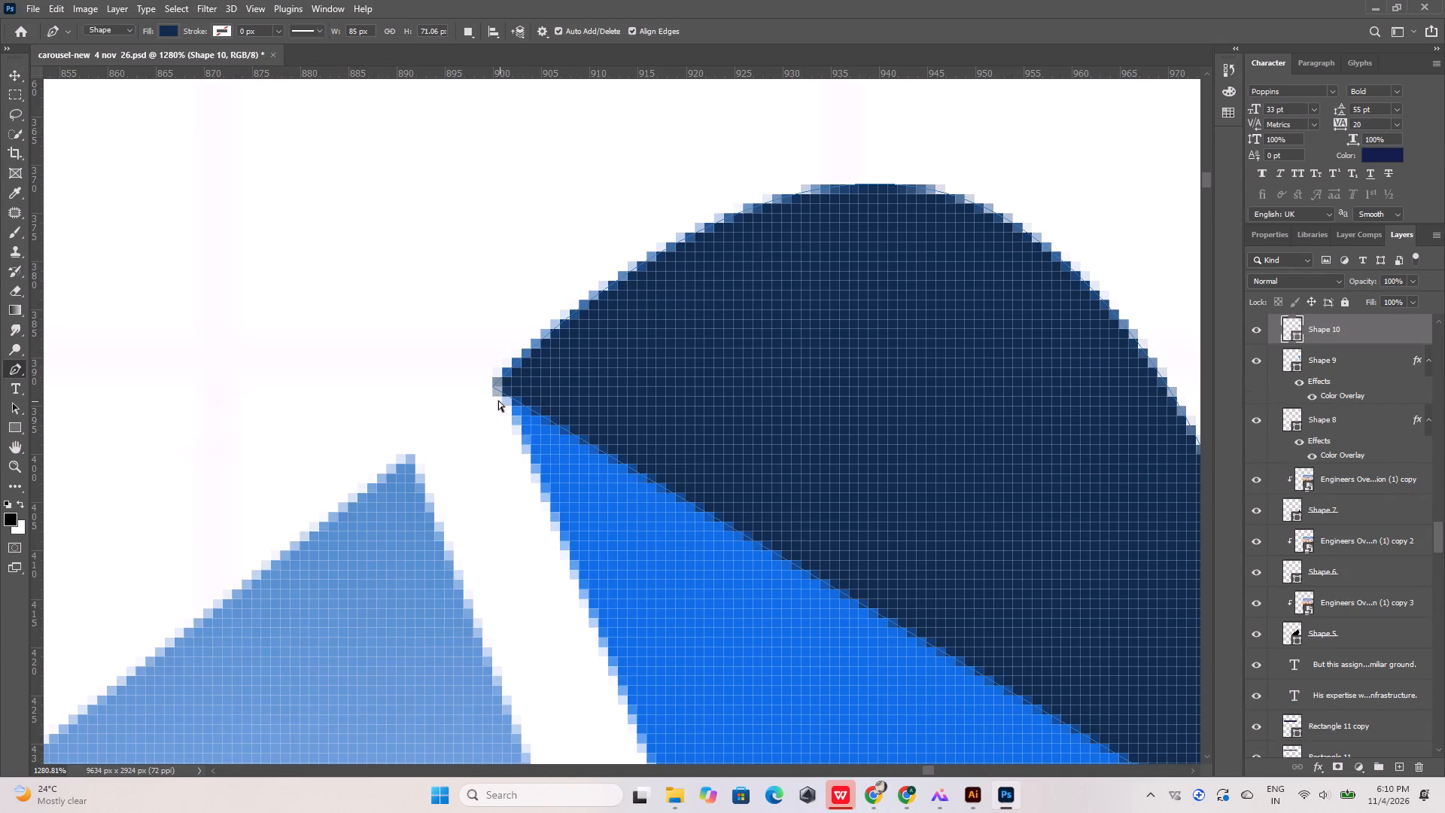
left_click(495, 388, "ctrl")
left_click_drag(491, 388, 507, 383, "ctrl")
left_click_drag(513, 388, 500, 382, "ctrl")
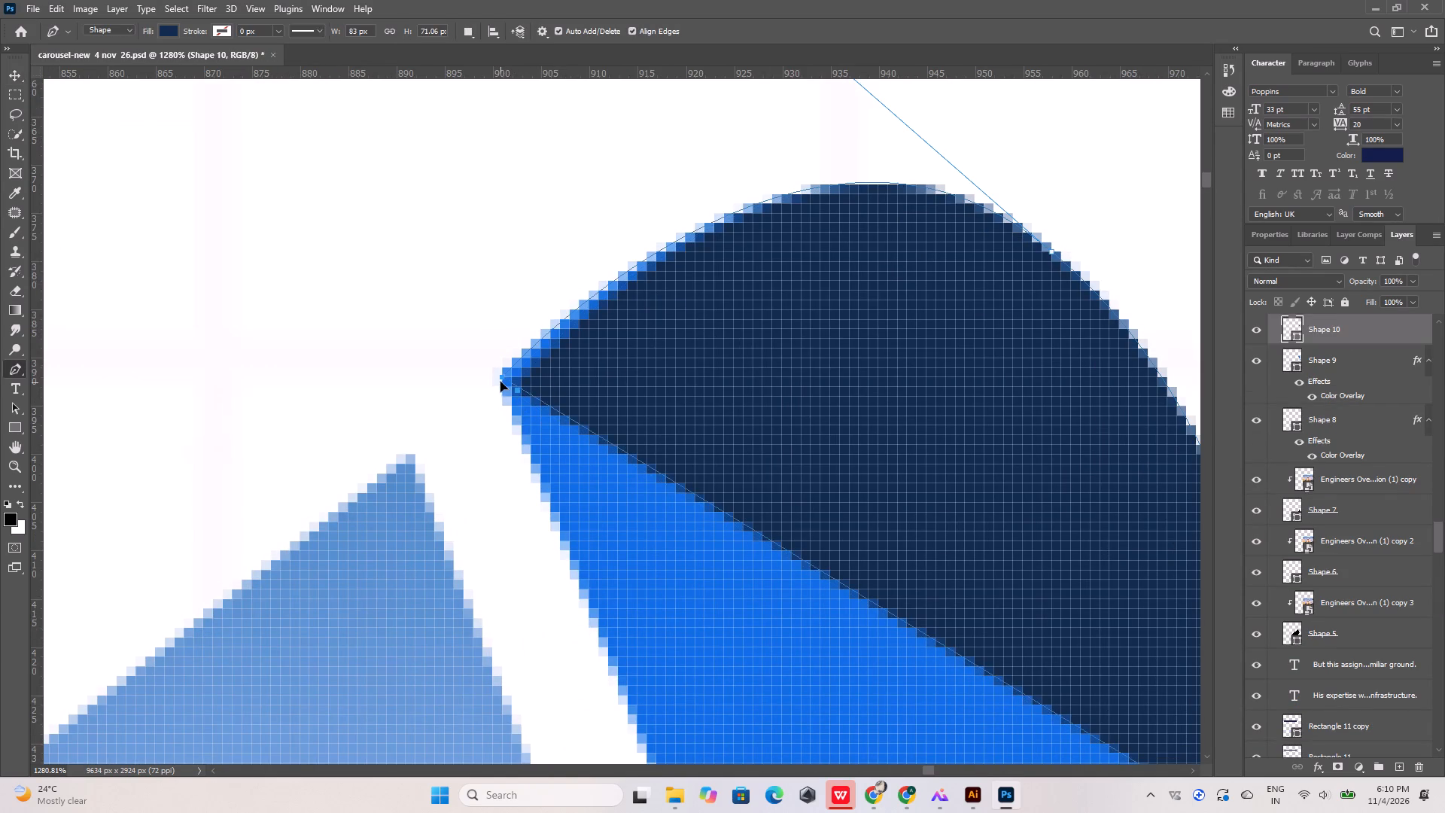
left_click_drag(500, 382, 498, 381, "ctrl")
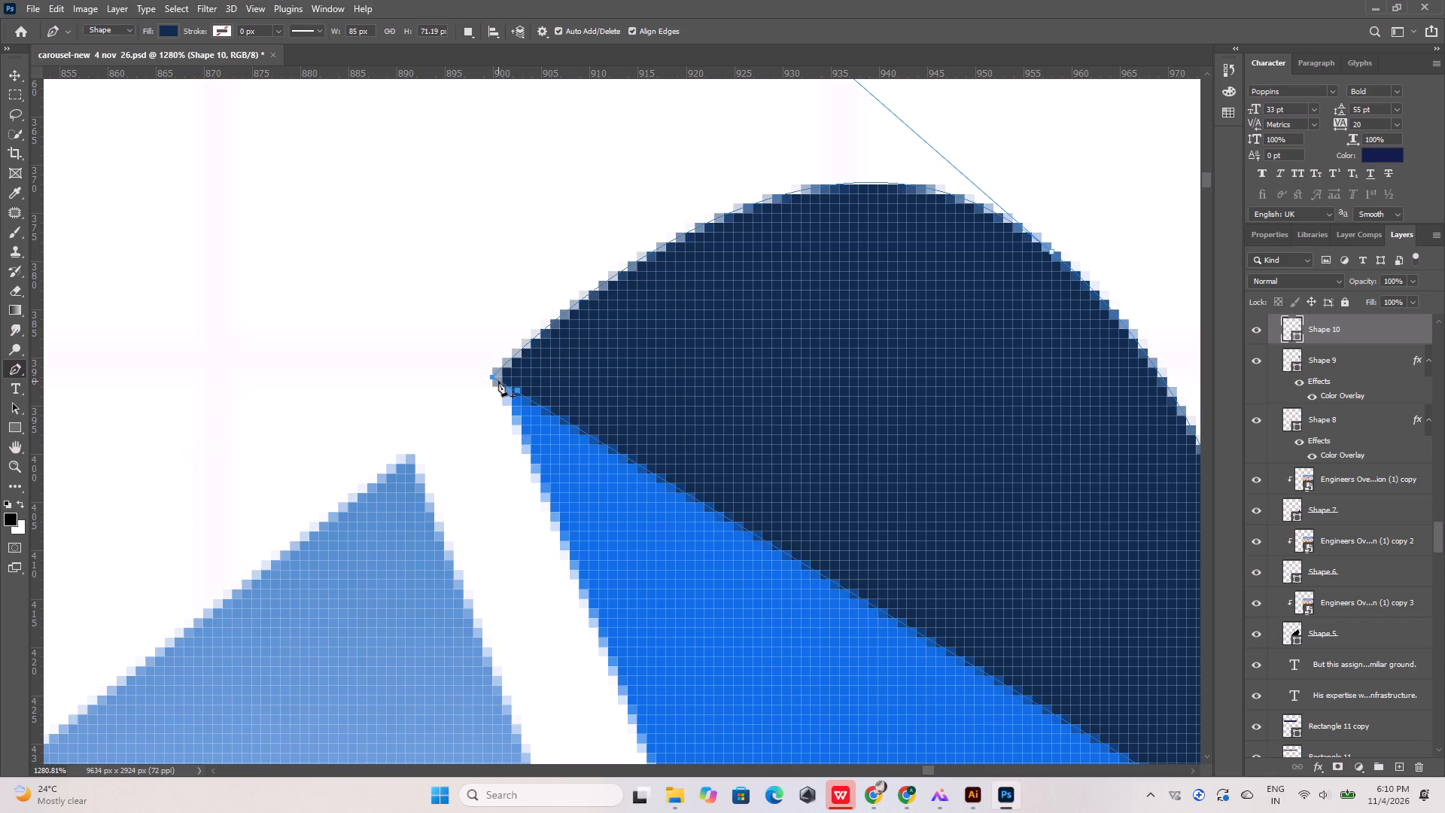
left_click(491, 377, "ctrl")
Fine-tune the lower curve handle of the cap's upper-right anchor so the right side follows the blue strip's outline.
scroll(479, 412, "down", 15, "alt")
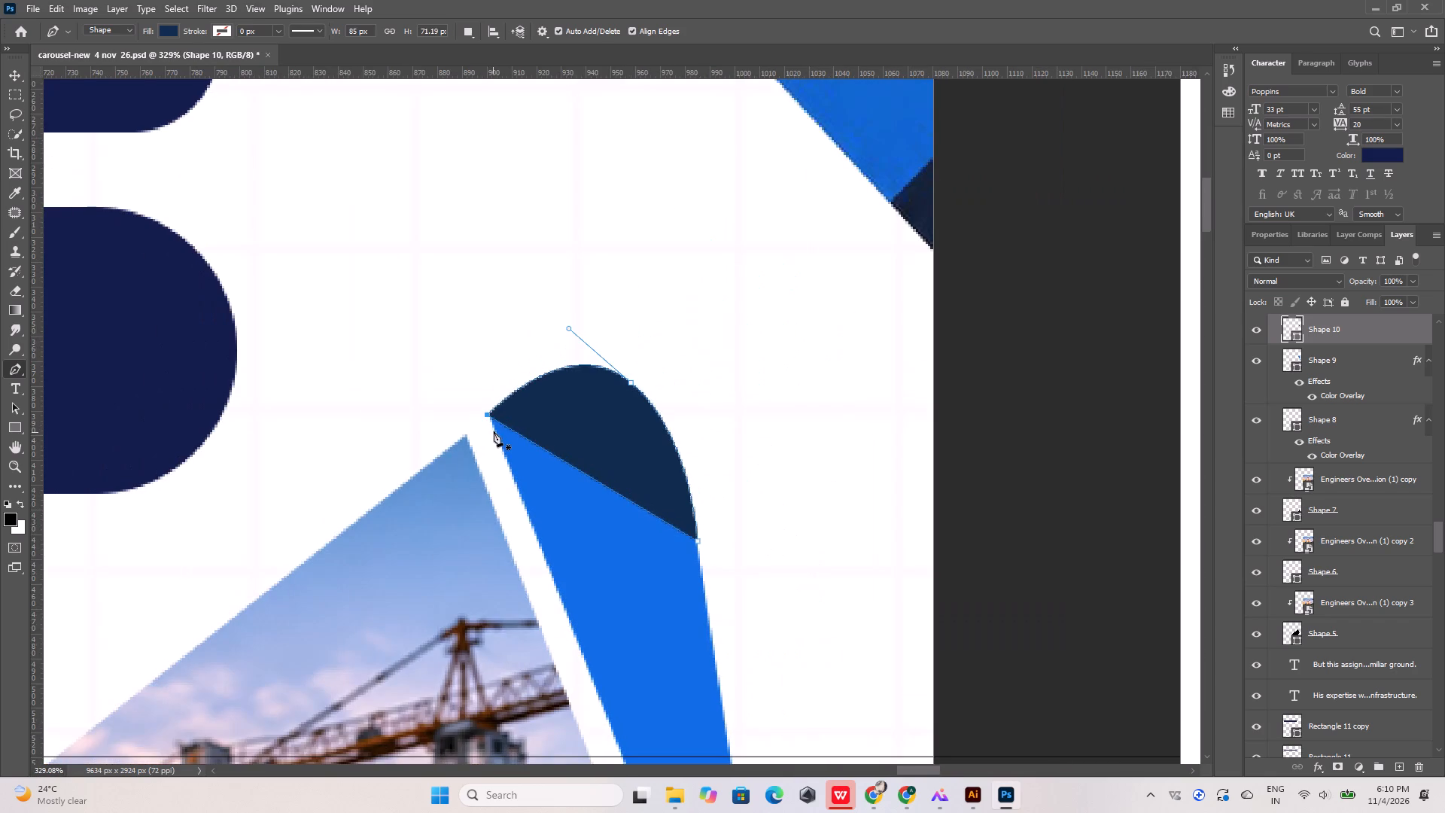
scroll(699, 540, "up", 13, "alt")
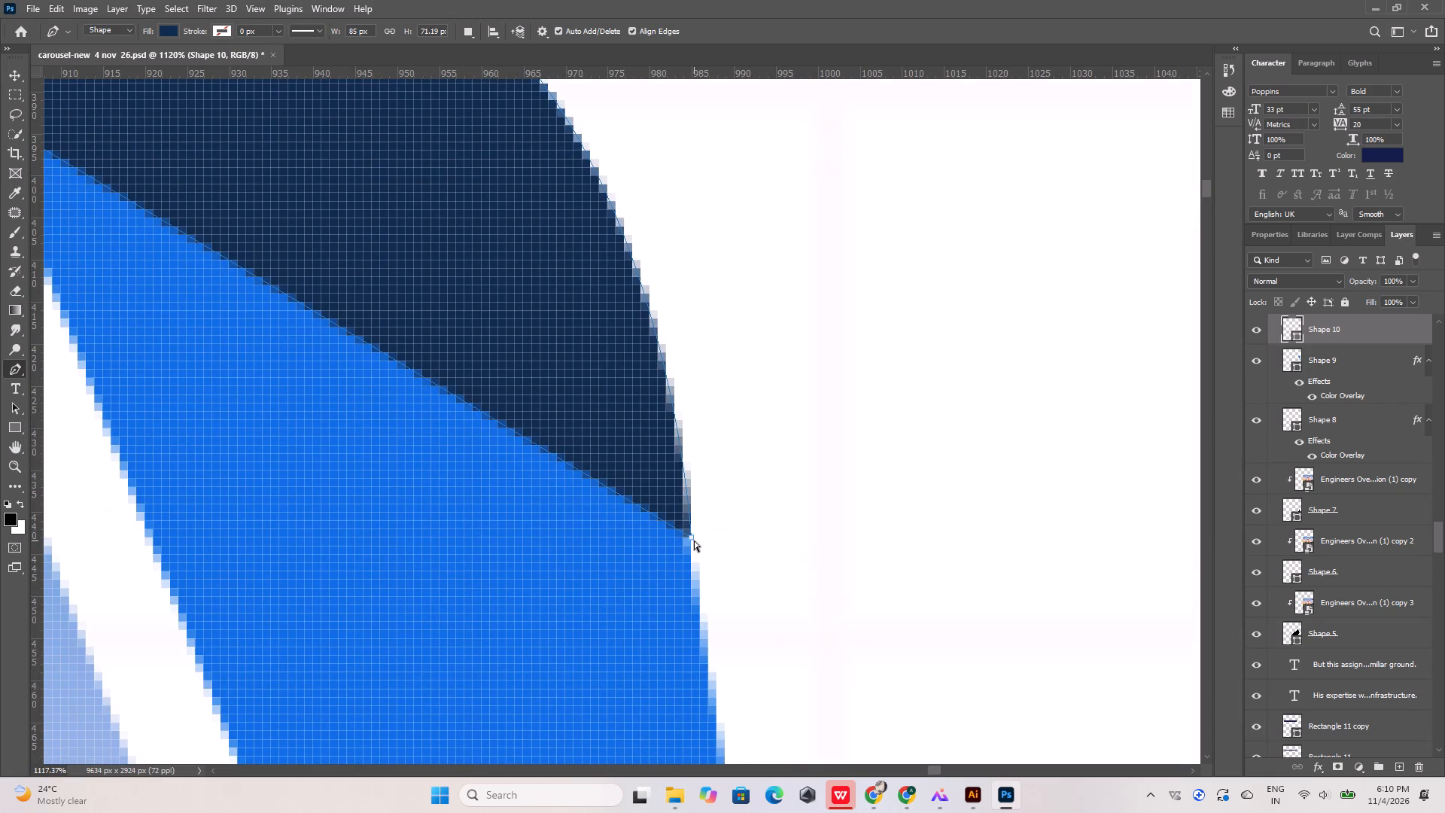
scroll(684, 532, "down", 10, "alt")
scroll(632, 367, "up", 4, "alt")
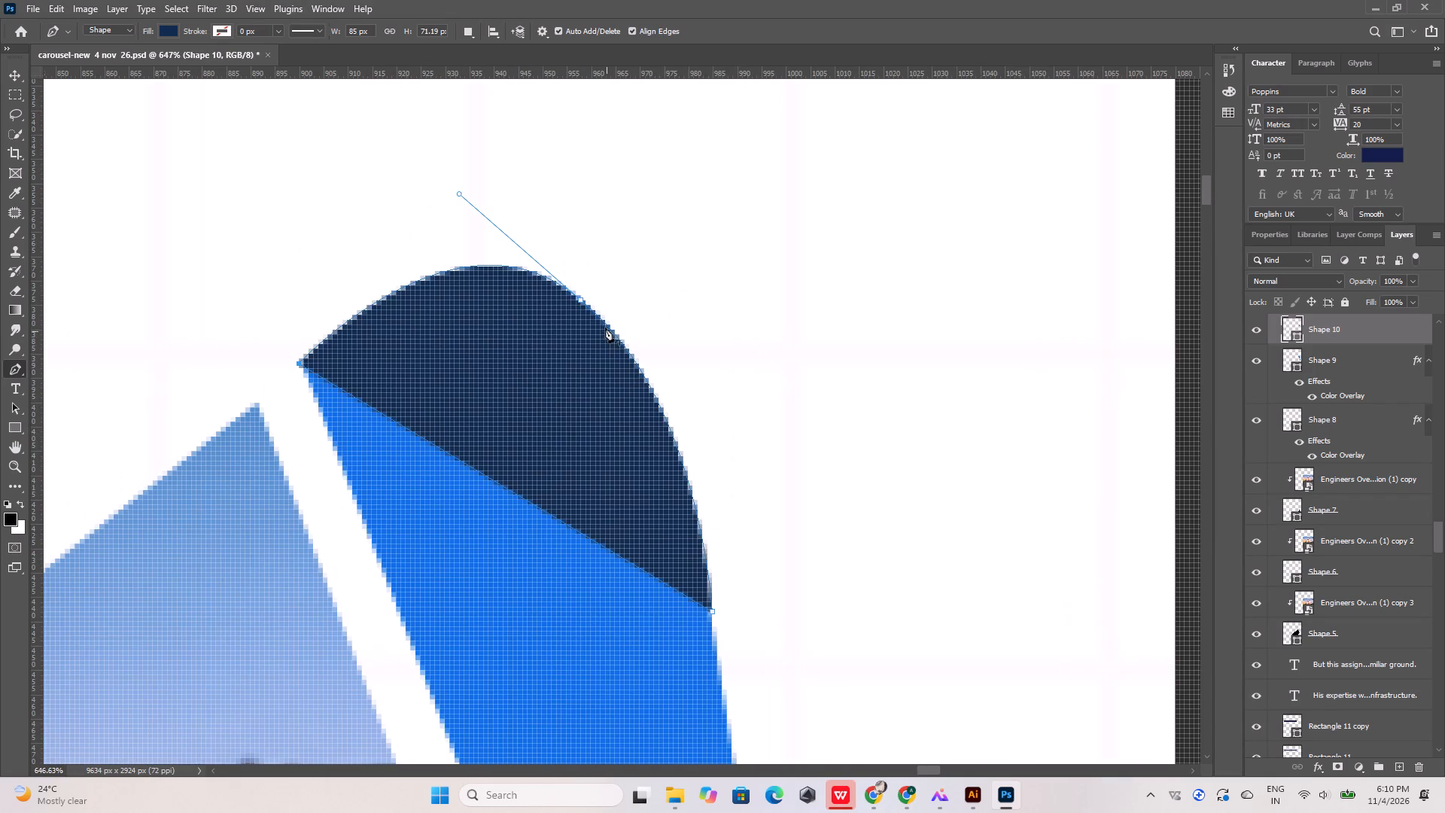
left_click(710, 610, "ctrl")
left_click_drag(699, 396, 667, 417, "ctrl")
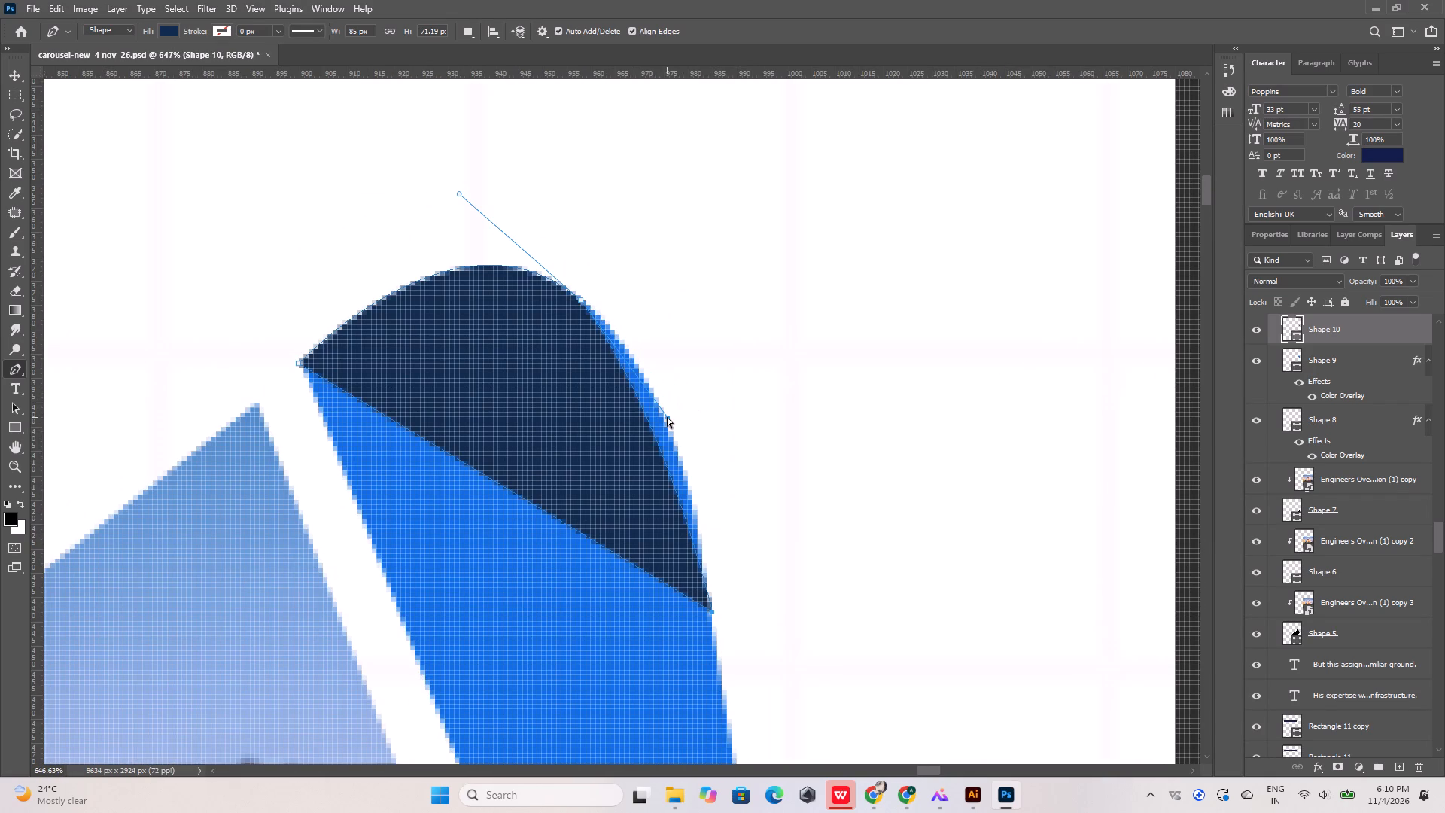
left_click_drag(667, 417, 695, 394, "ctrl")
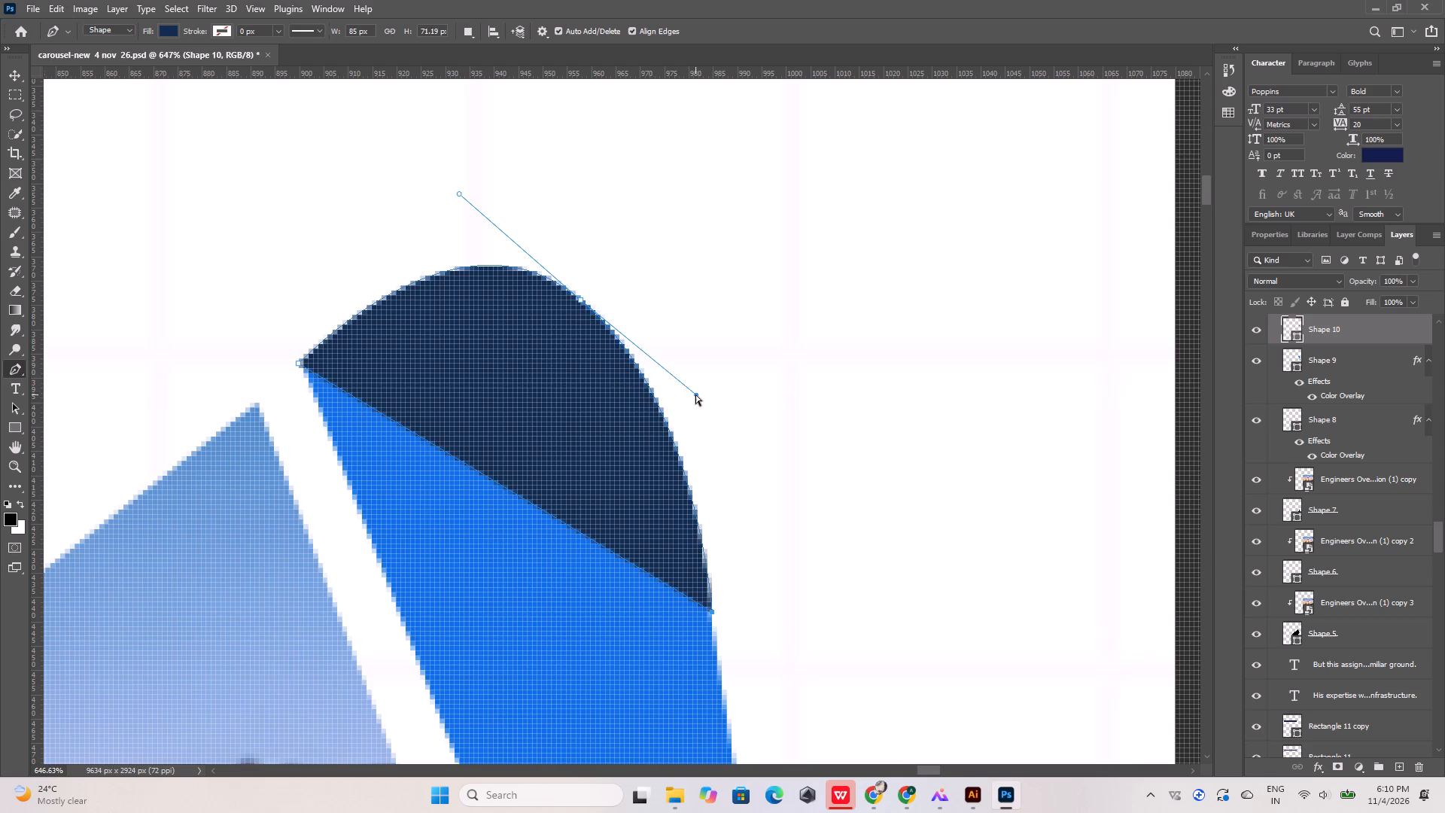
Leave the cap's path editing with nothing selected, and check artboard 06 as a whole alongside the neighbouring carousel slides.
scroll(560, 369, "down", 2, "alt")
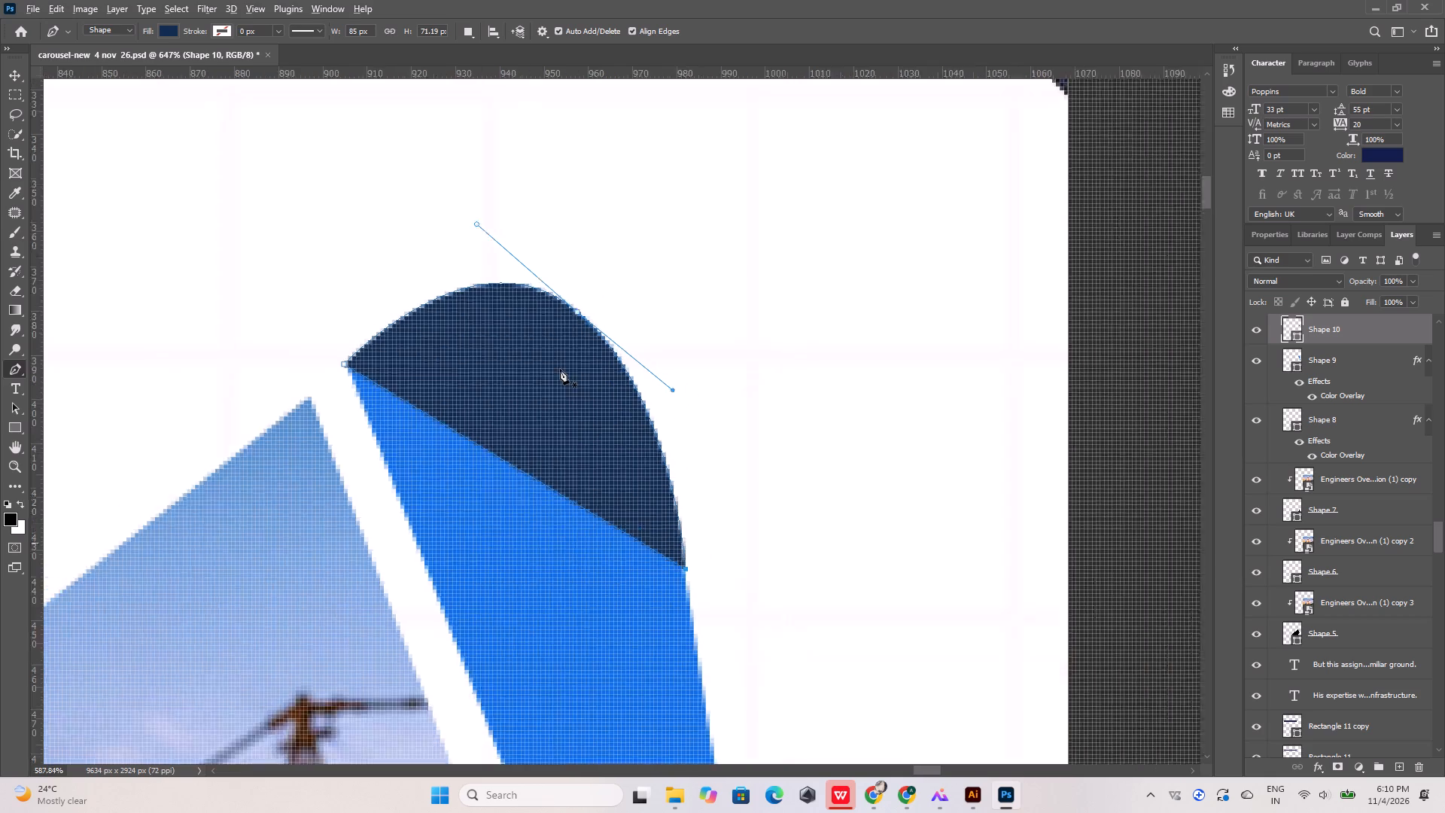
scroll(560, 369, "down", 8, "alt")
left_click(10, 74)
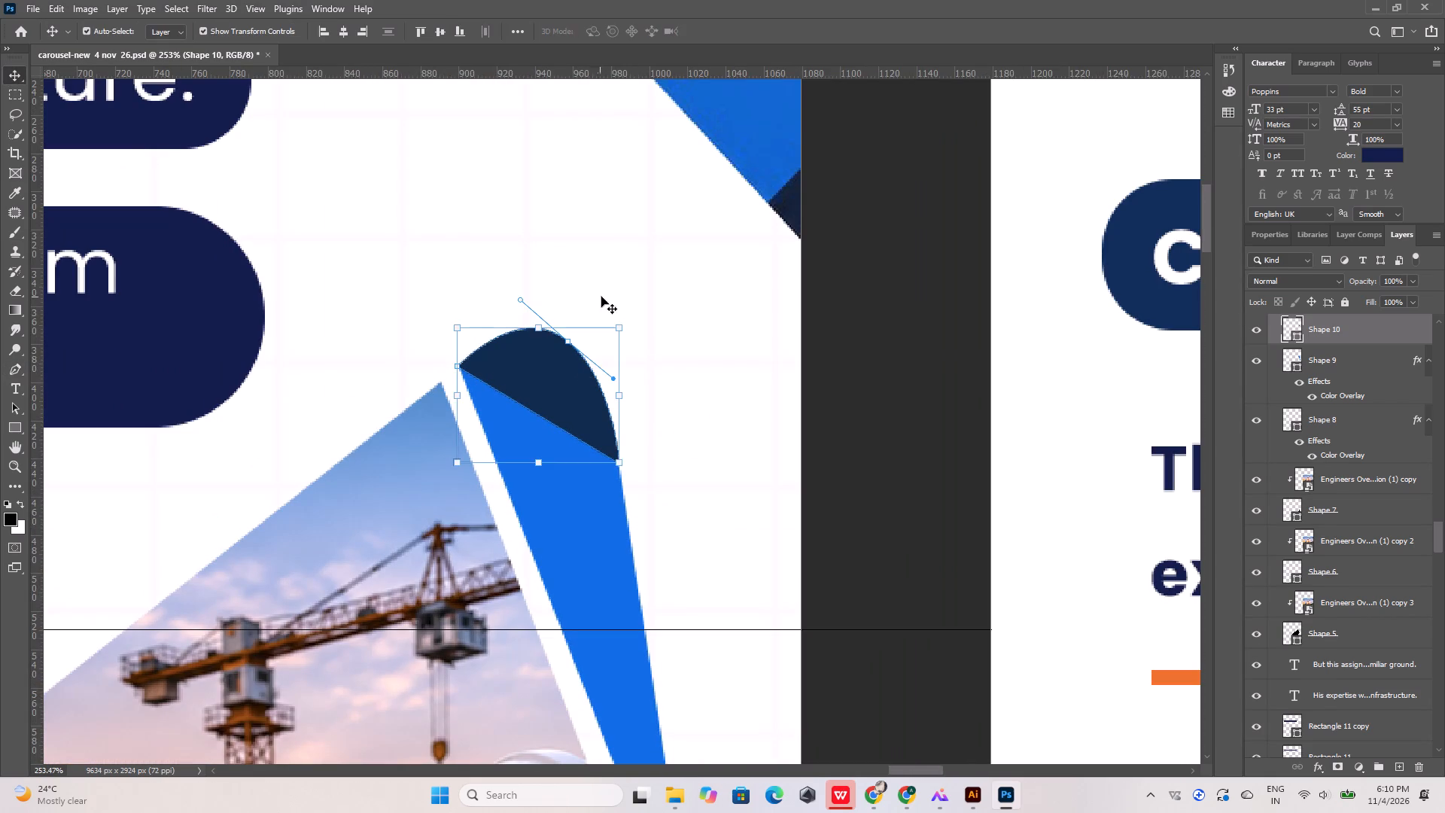
left_click(605, 297)
scroll(677, 423, "down", 20, "alt")
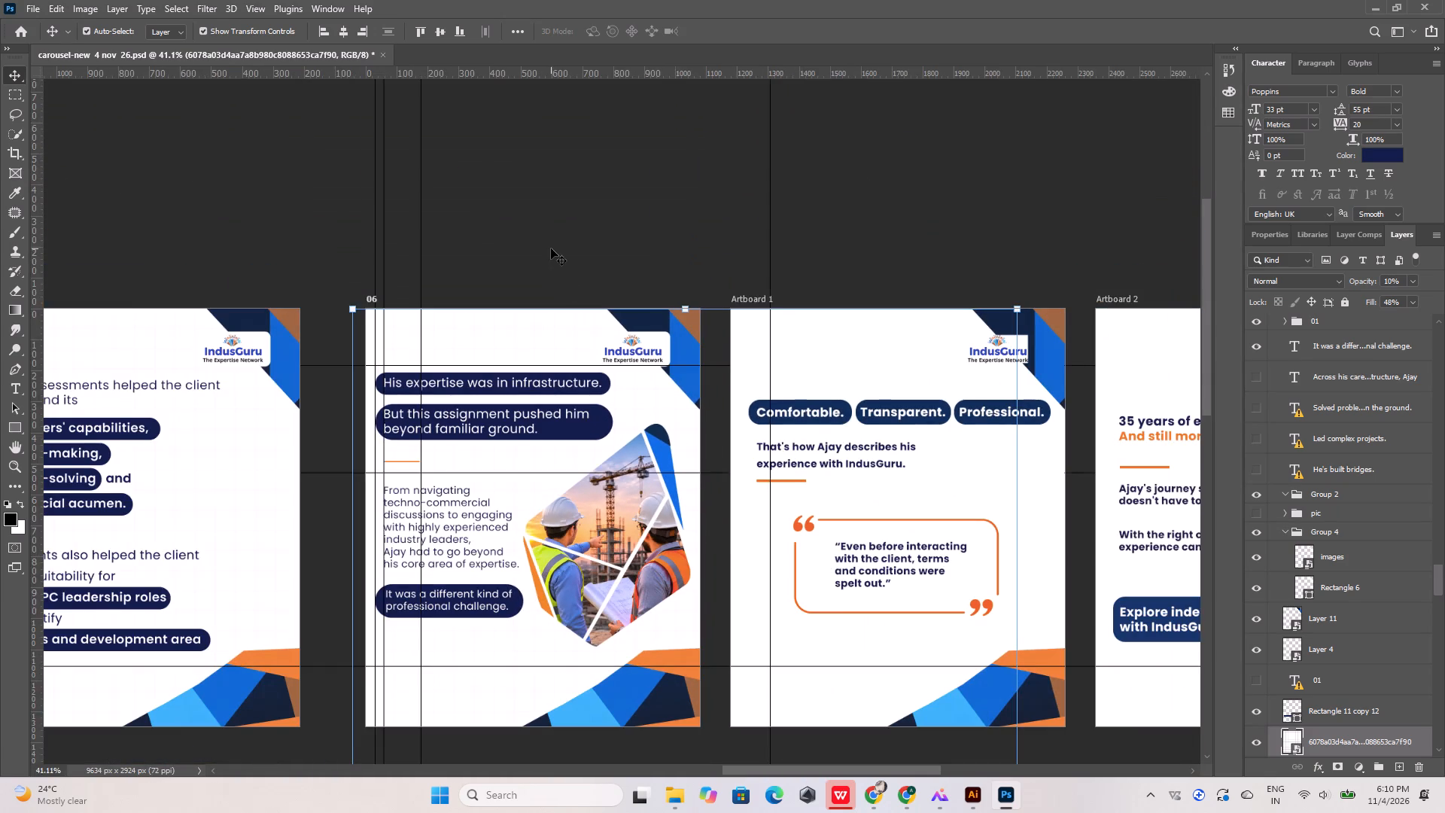
left_click(551, 248)
scroll(551, 248, "down", 9, "alt")
scroll(560, 260, "up", 3, "alt")
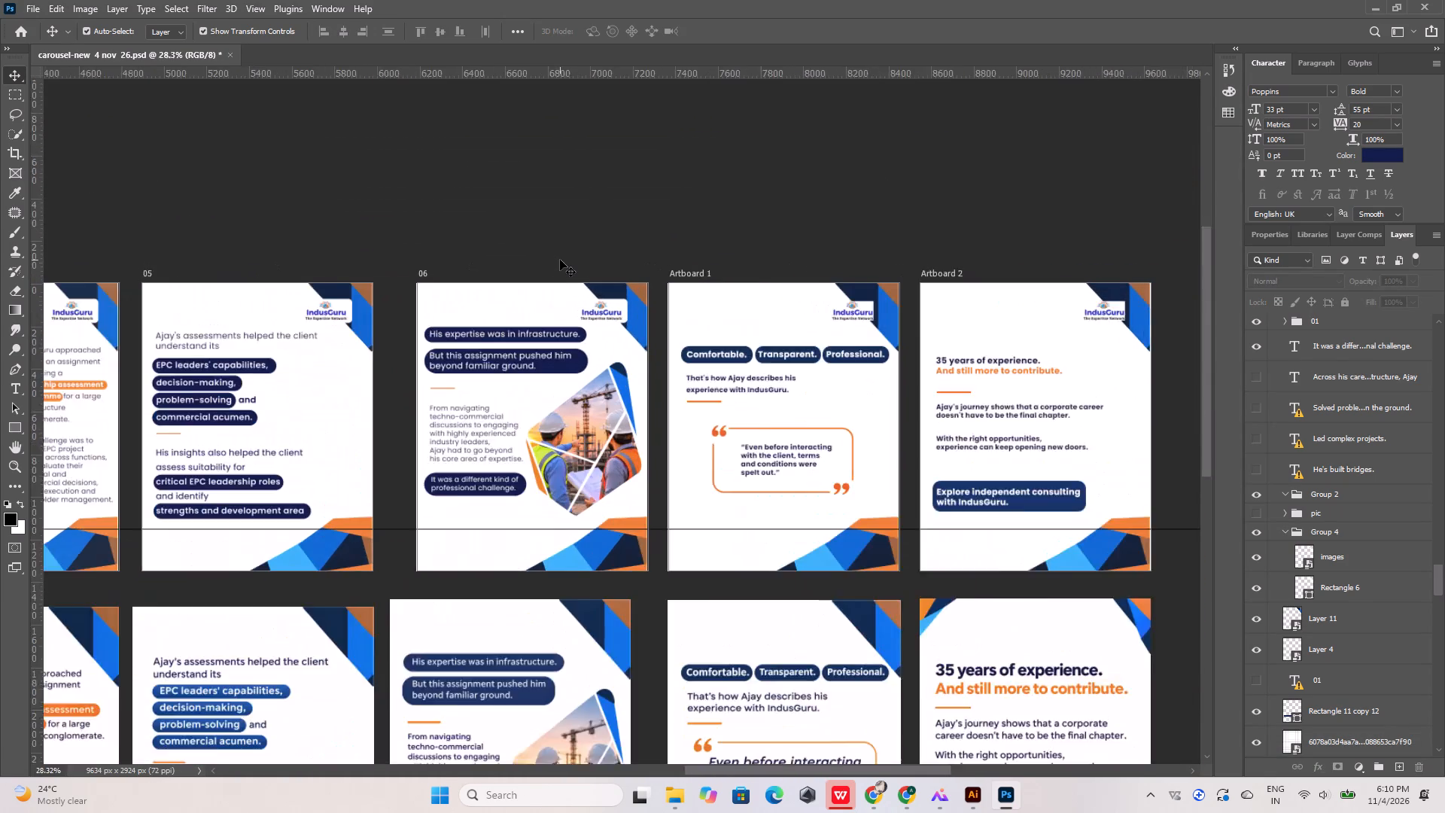
scroll(560, 260, "up", 5, "alt")
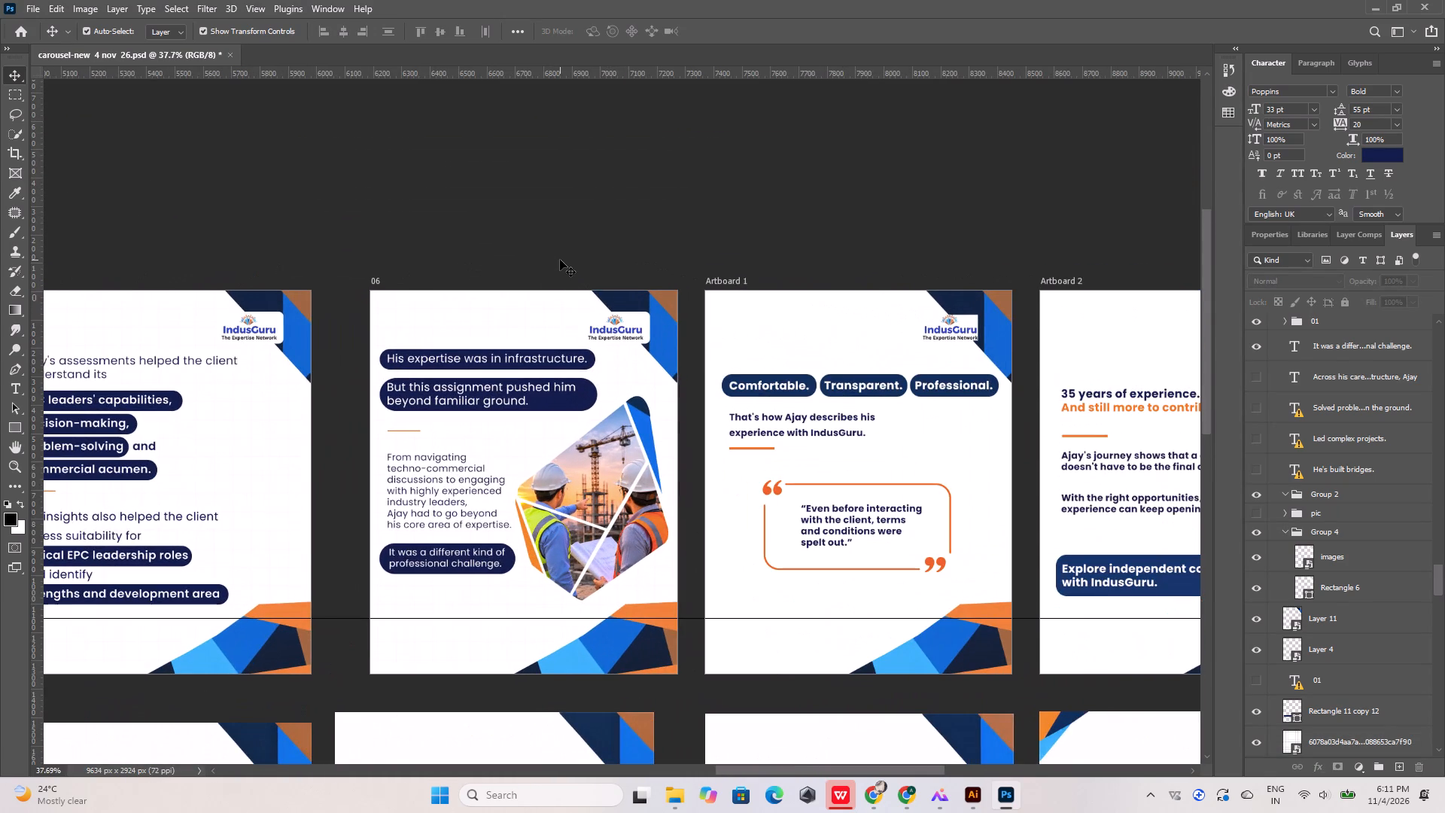
left_click(534, 259)
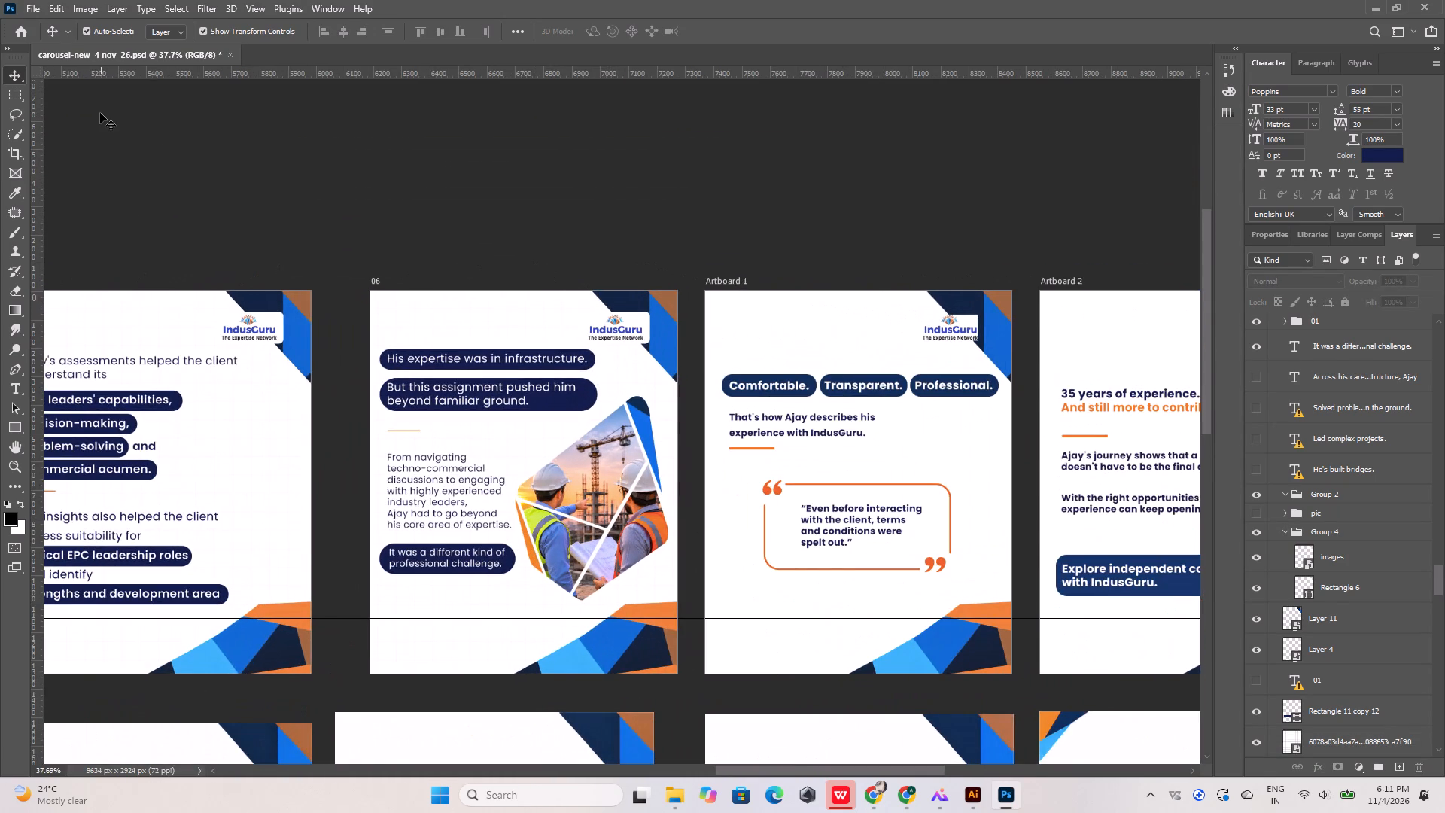
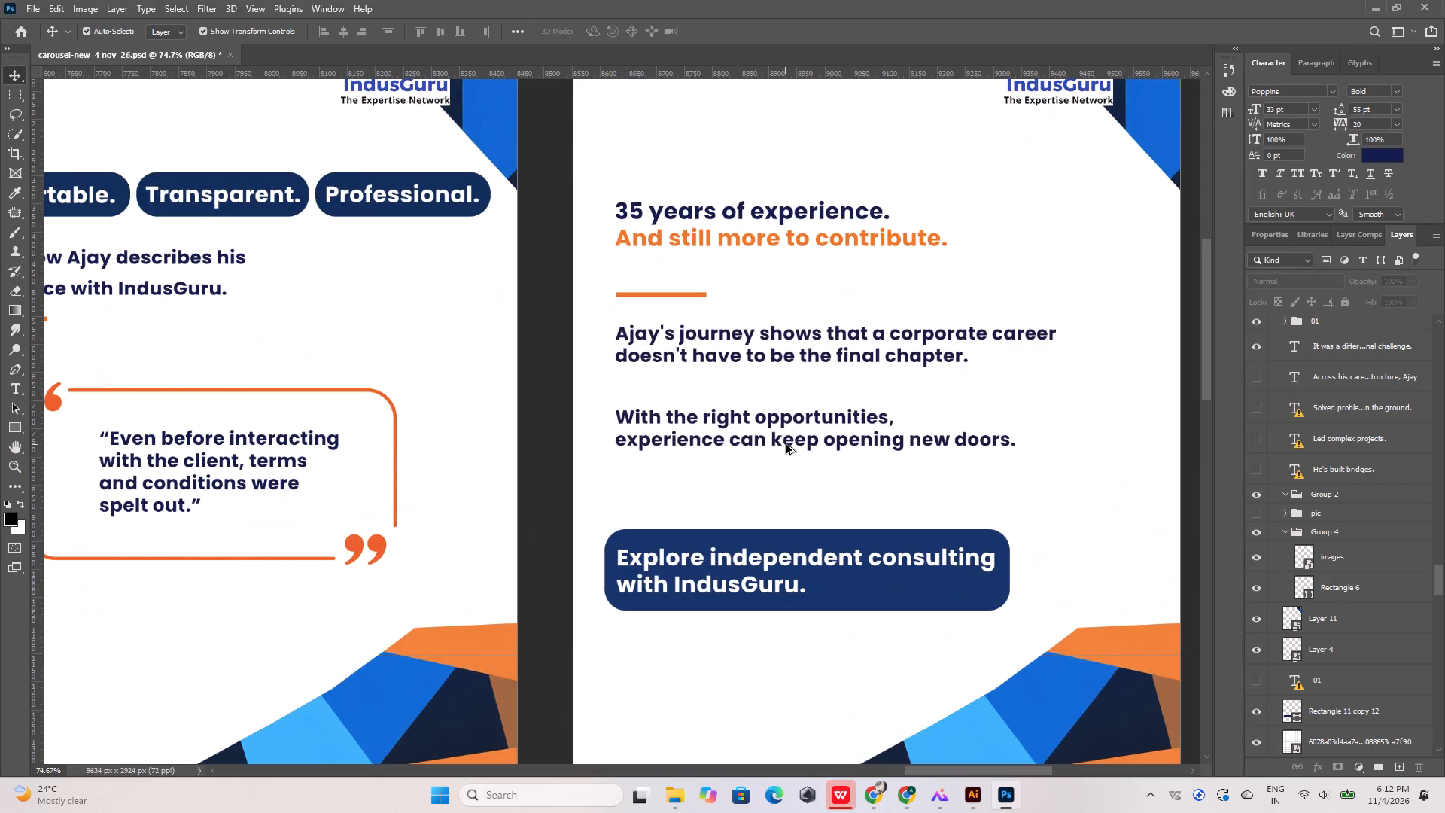
Compare the slides on artboard 06, Artboard 1 and Artboard 2 with the reference carousel slides beneath them.
scroll(795, 440, "down", 7, "alt")
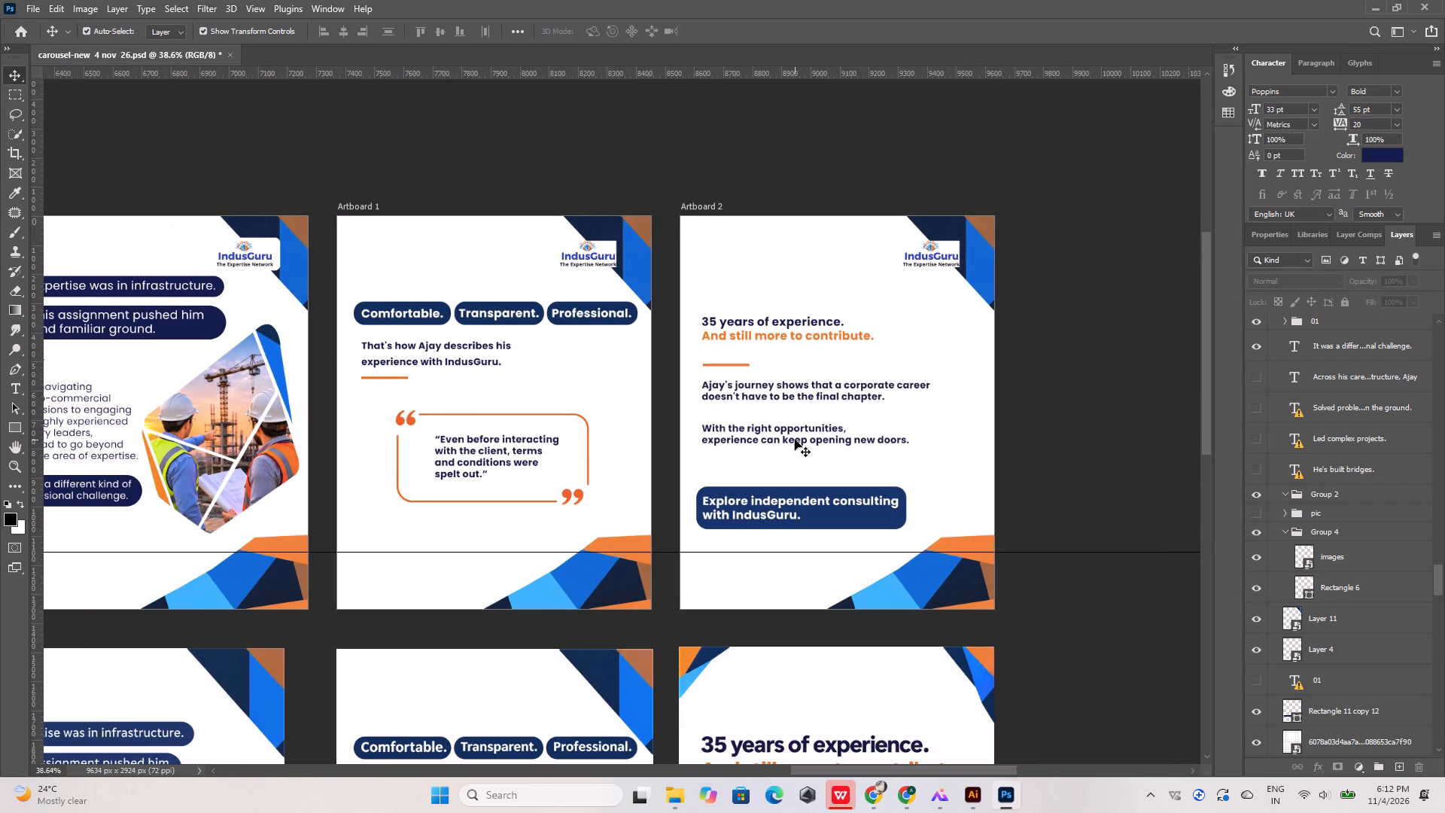
scroll(833, 393, "down", 4, "alt")
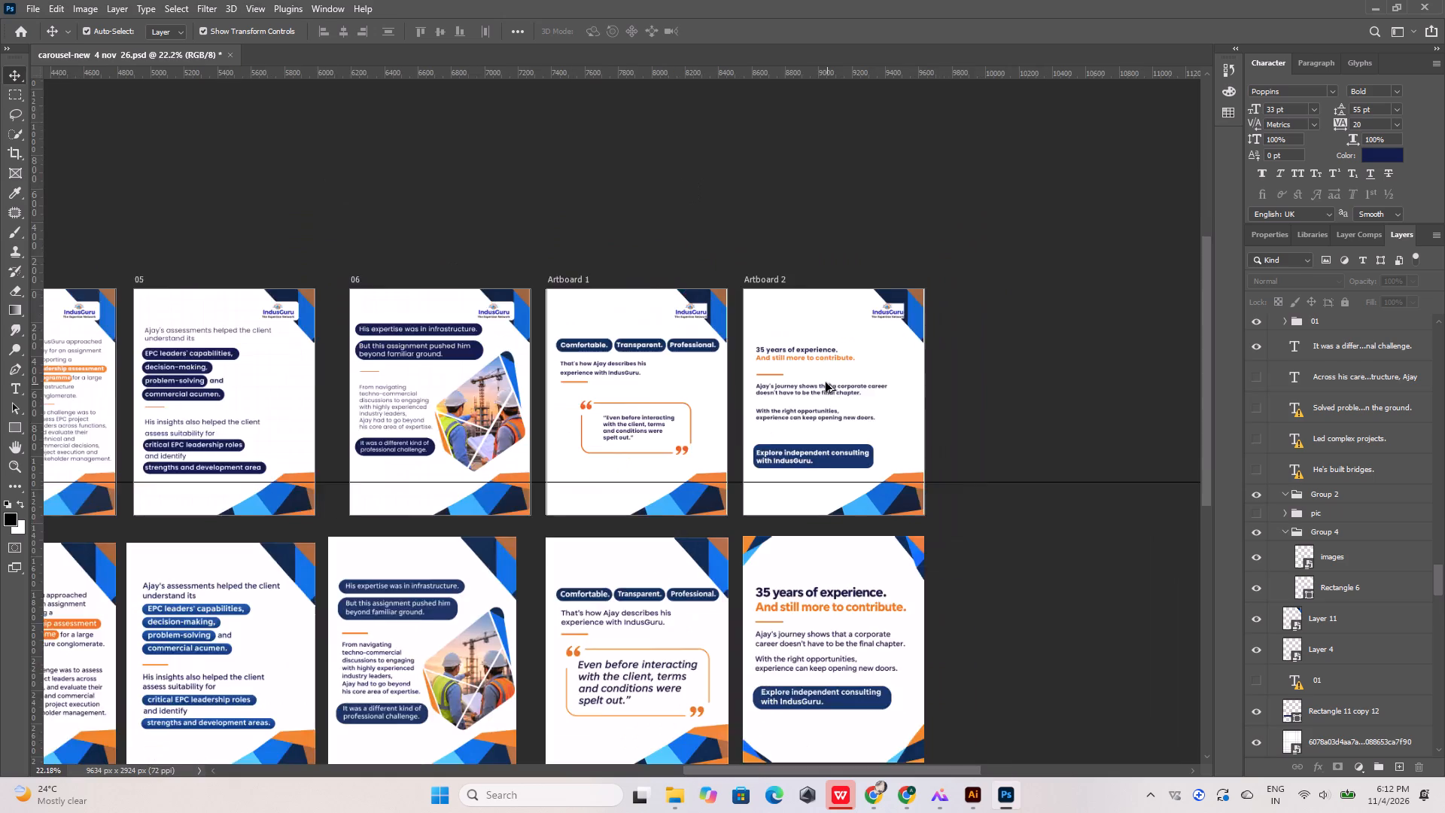
scroll(826, 382, "down", 5, "alt")
scroll(743, 547, "up", 4, "alt")
scroll(596, 352, "up", 4, "alt")
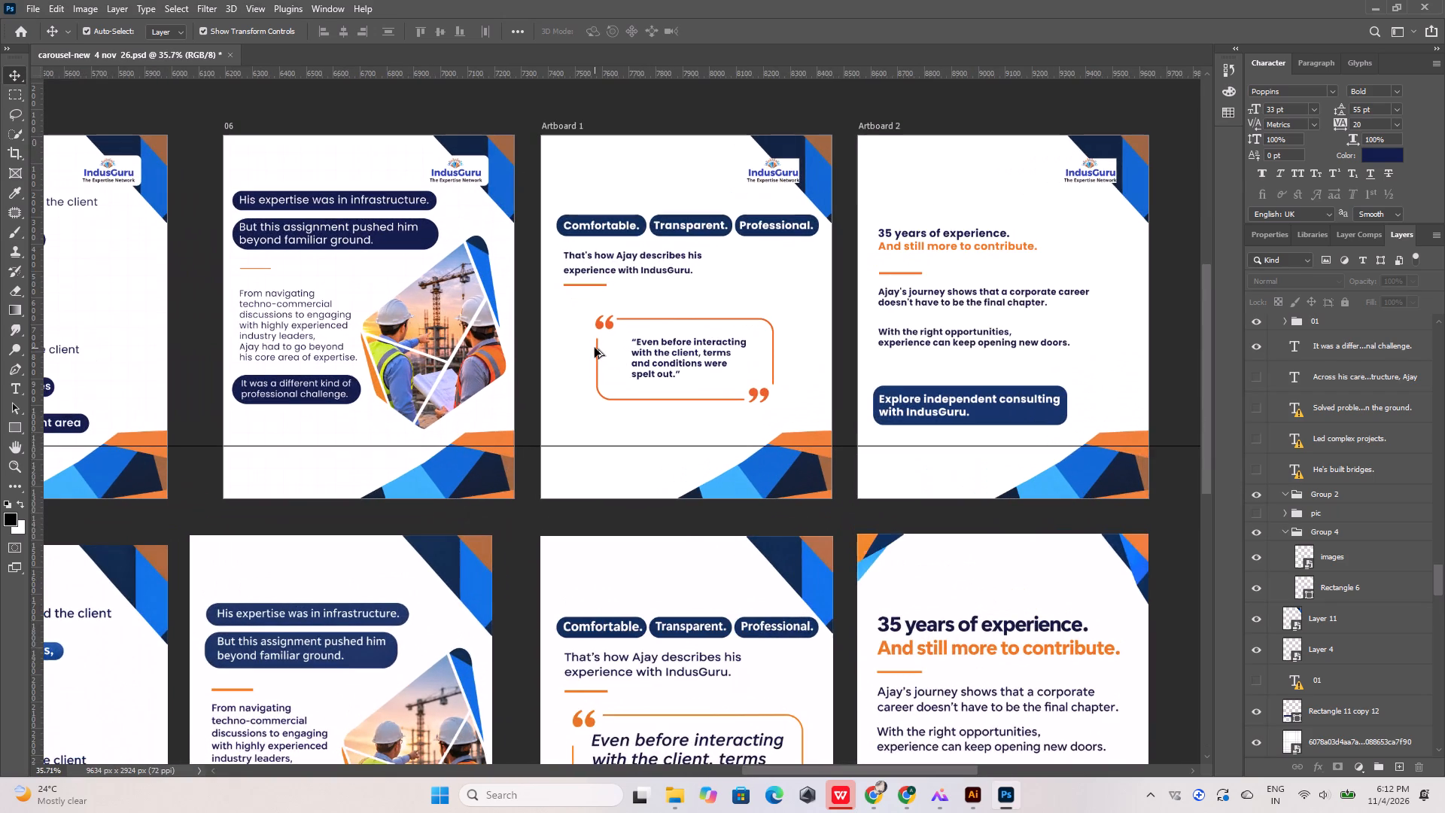
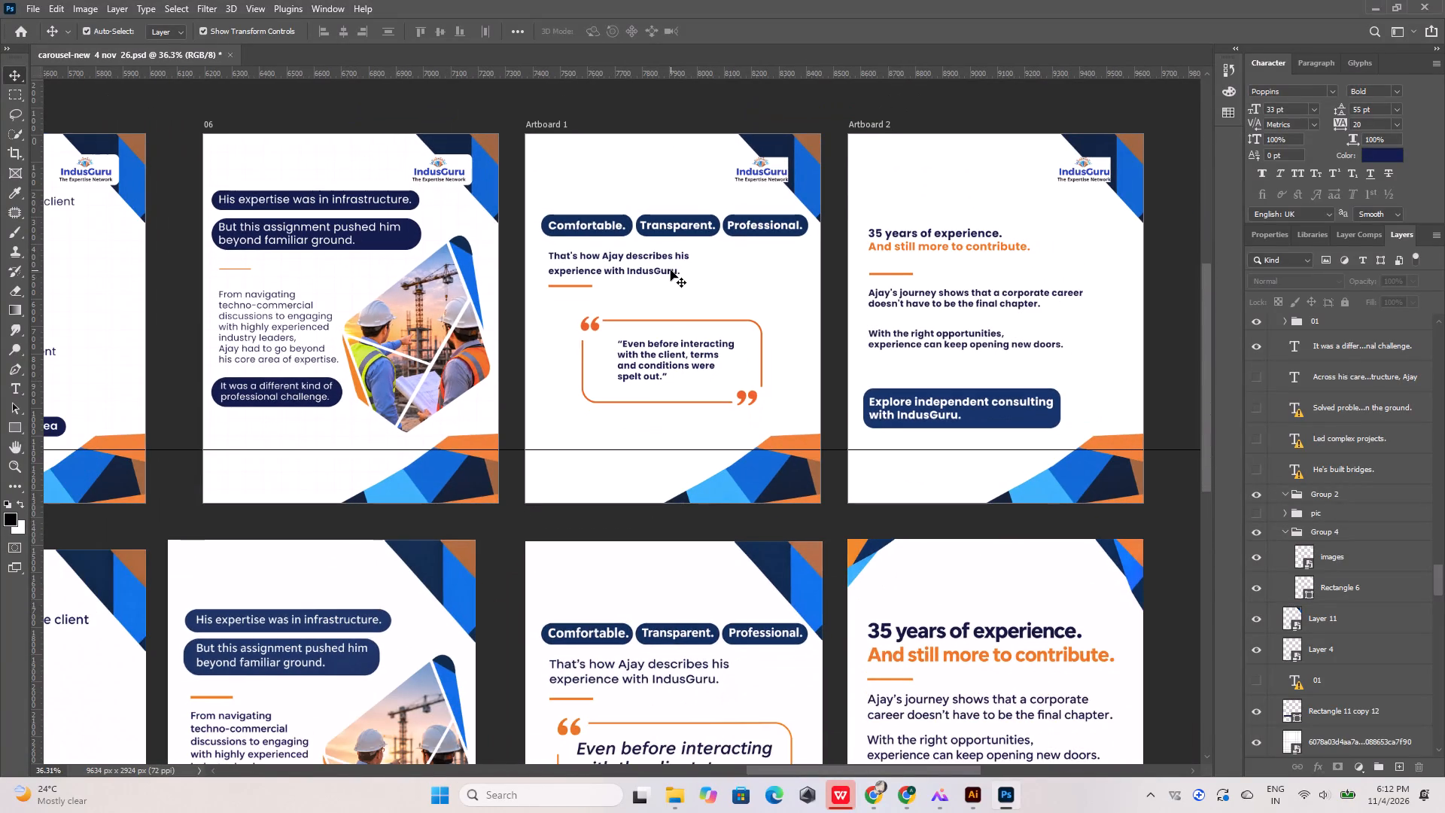
Capture a screen snip of the whole Artboard 1 slide with the Comfortable, Transparent and Professional caps and the quote box.
key("Print")
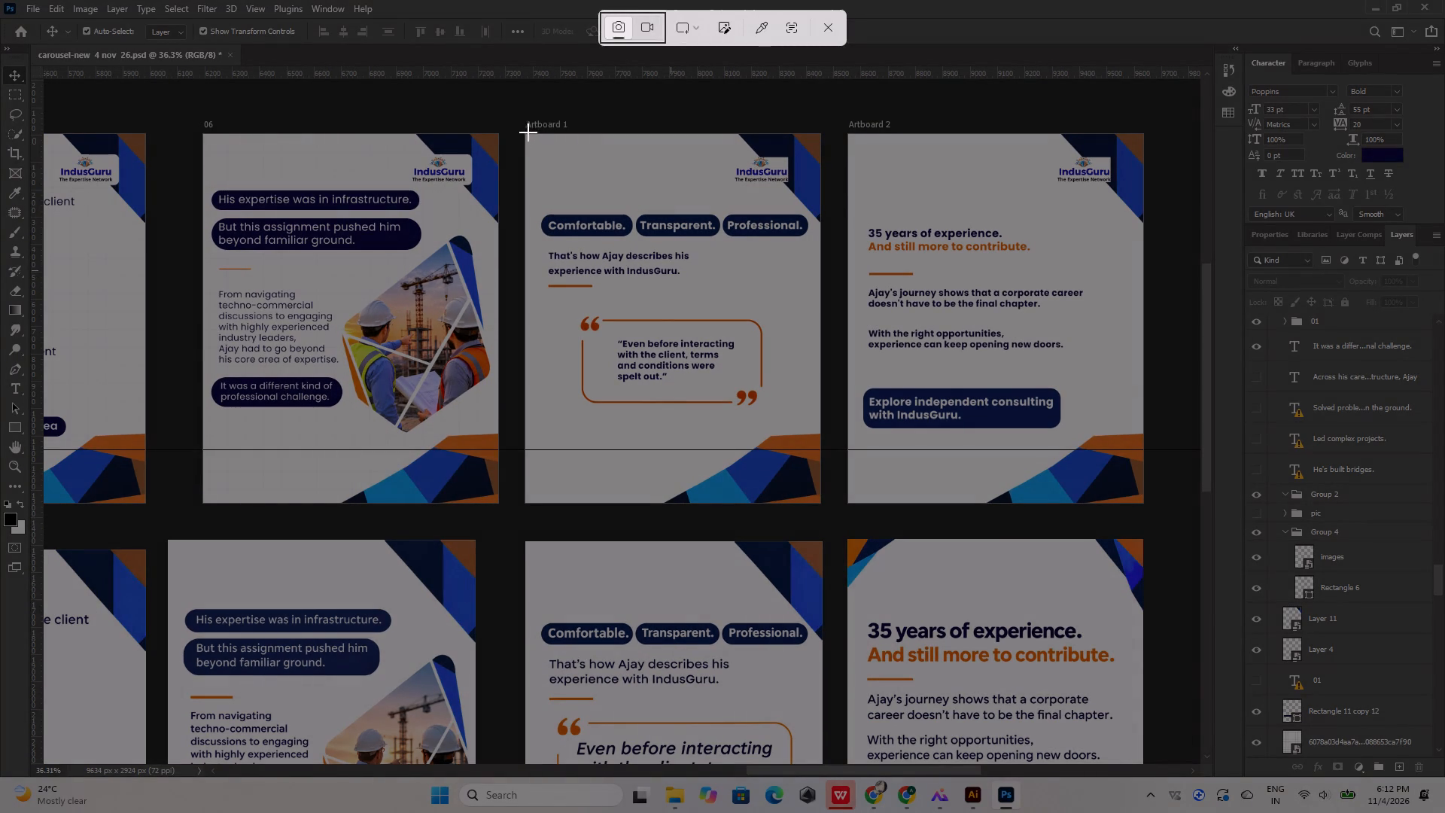
left_click_drag(525, 132, 818, 498)
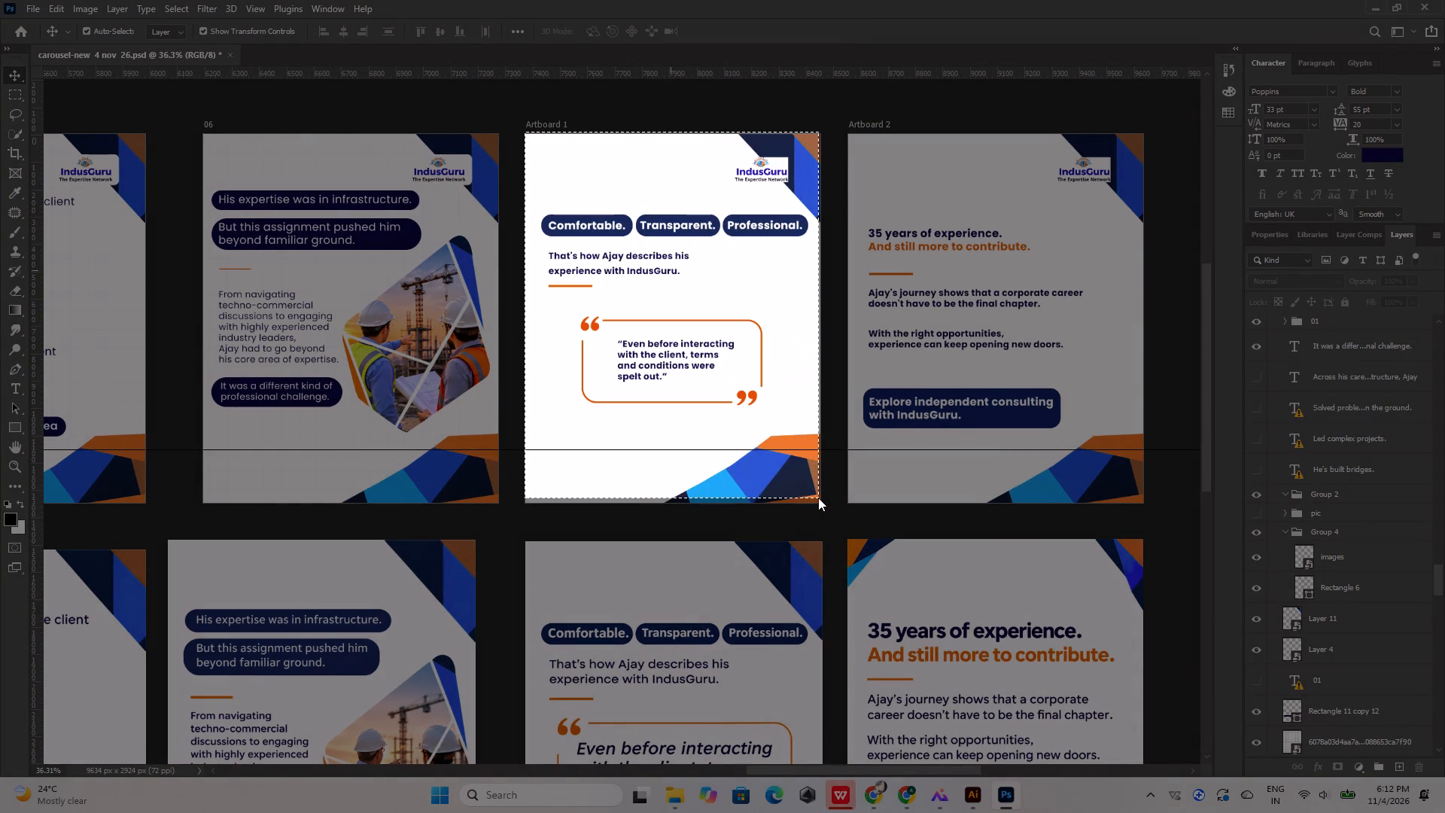
left_click_drag(818, 498, 640, 109)
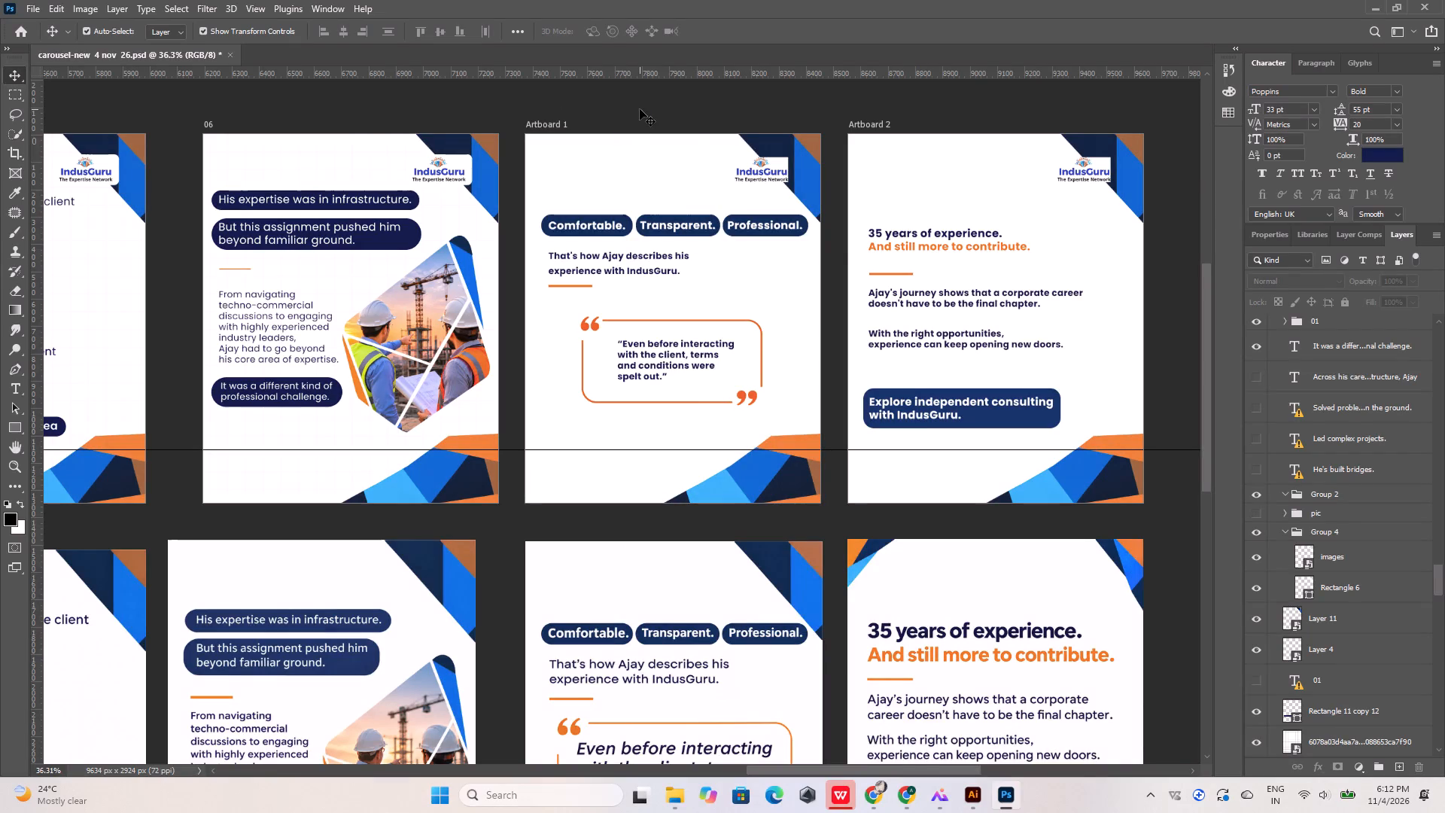
left_click_drag(841, 450, 817, 47)
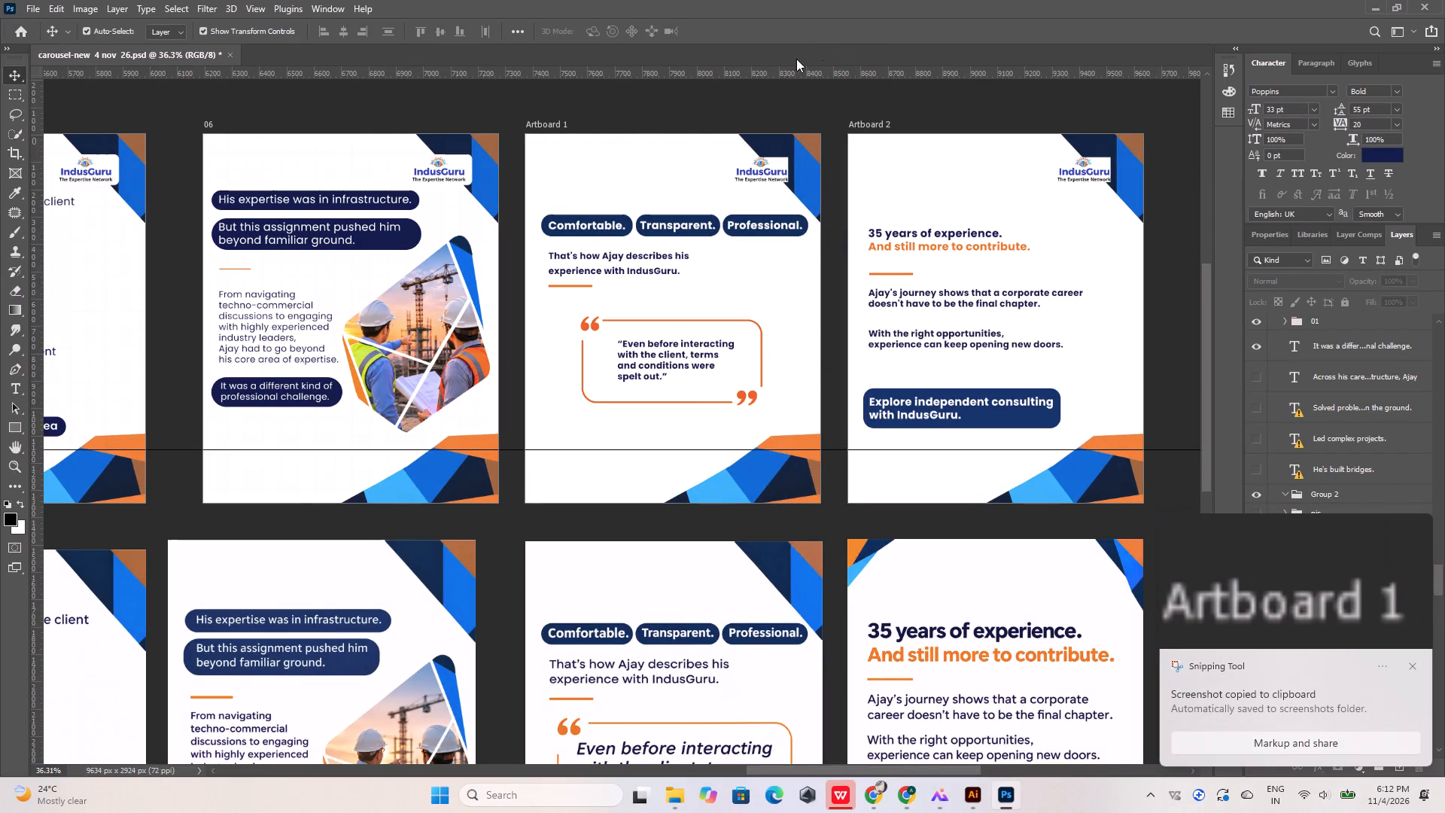
key("Print")
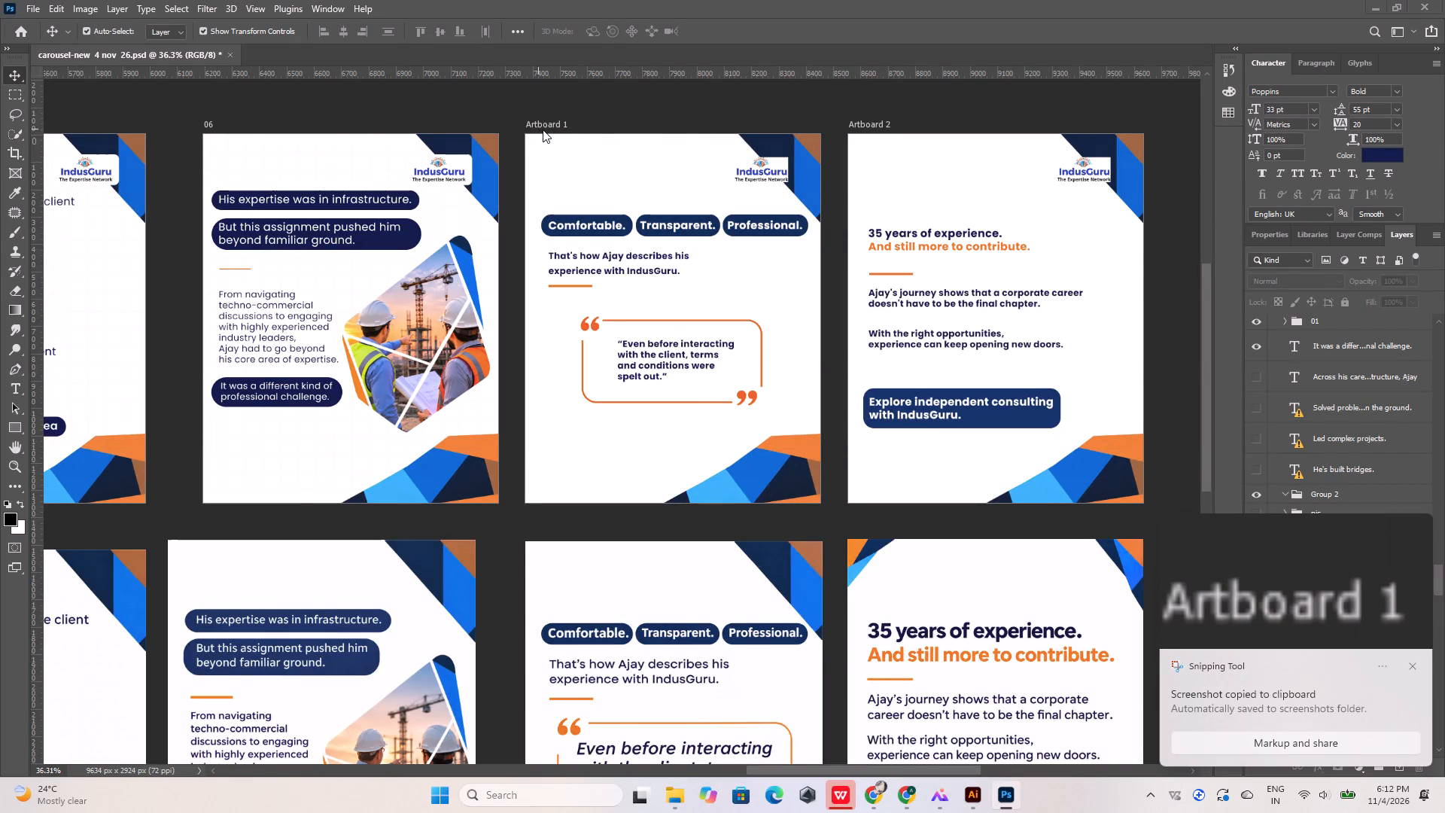
left_click_drag(526, 133, 578, 216)
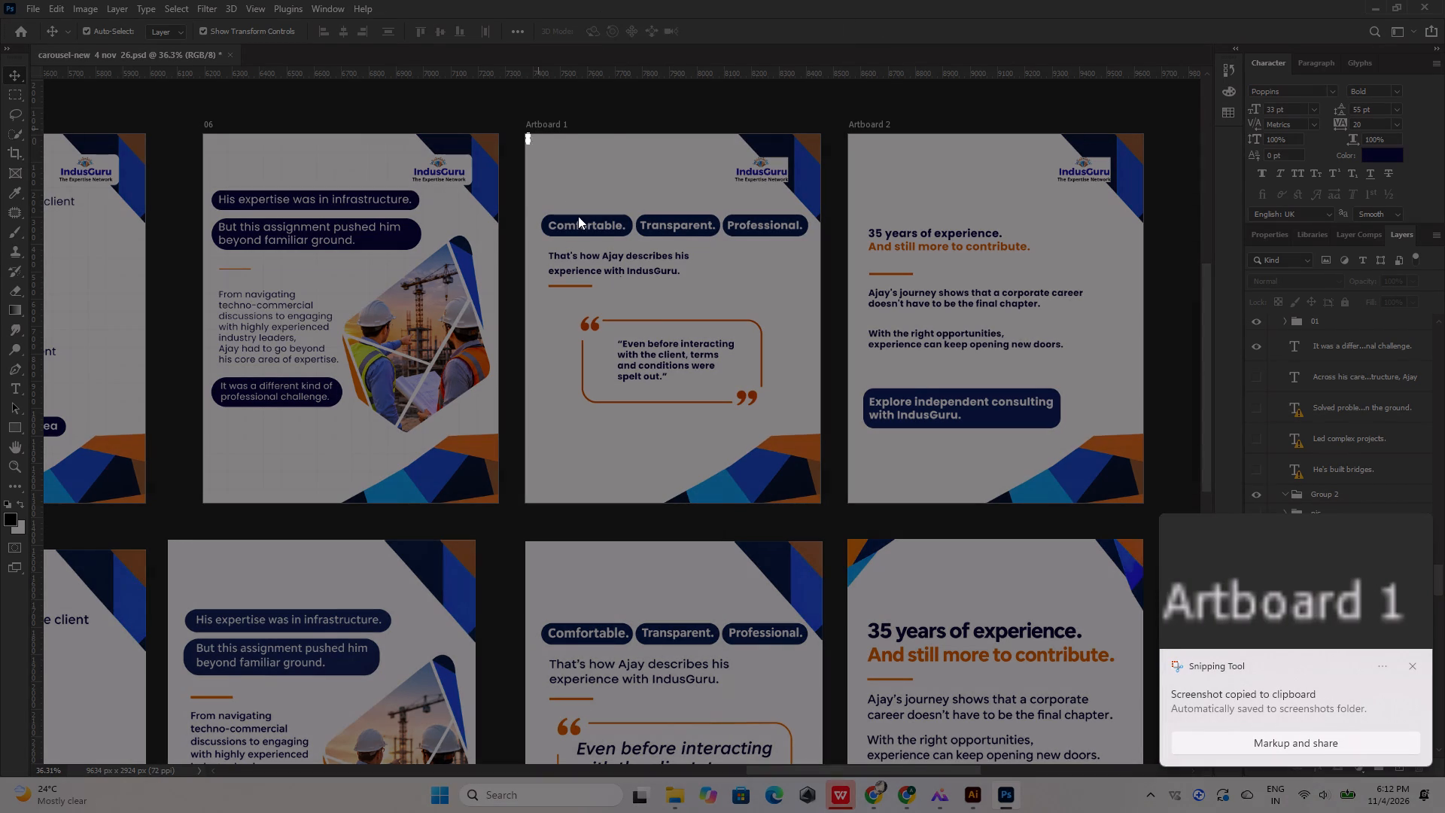
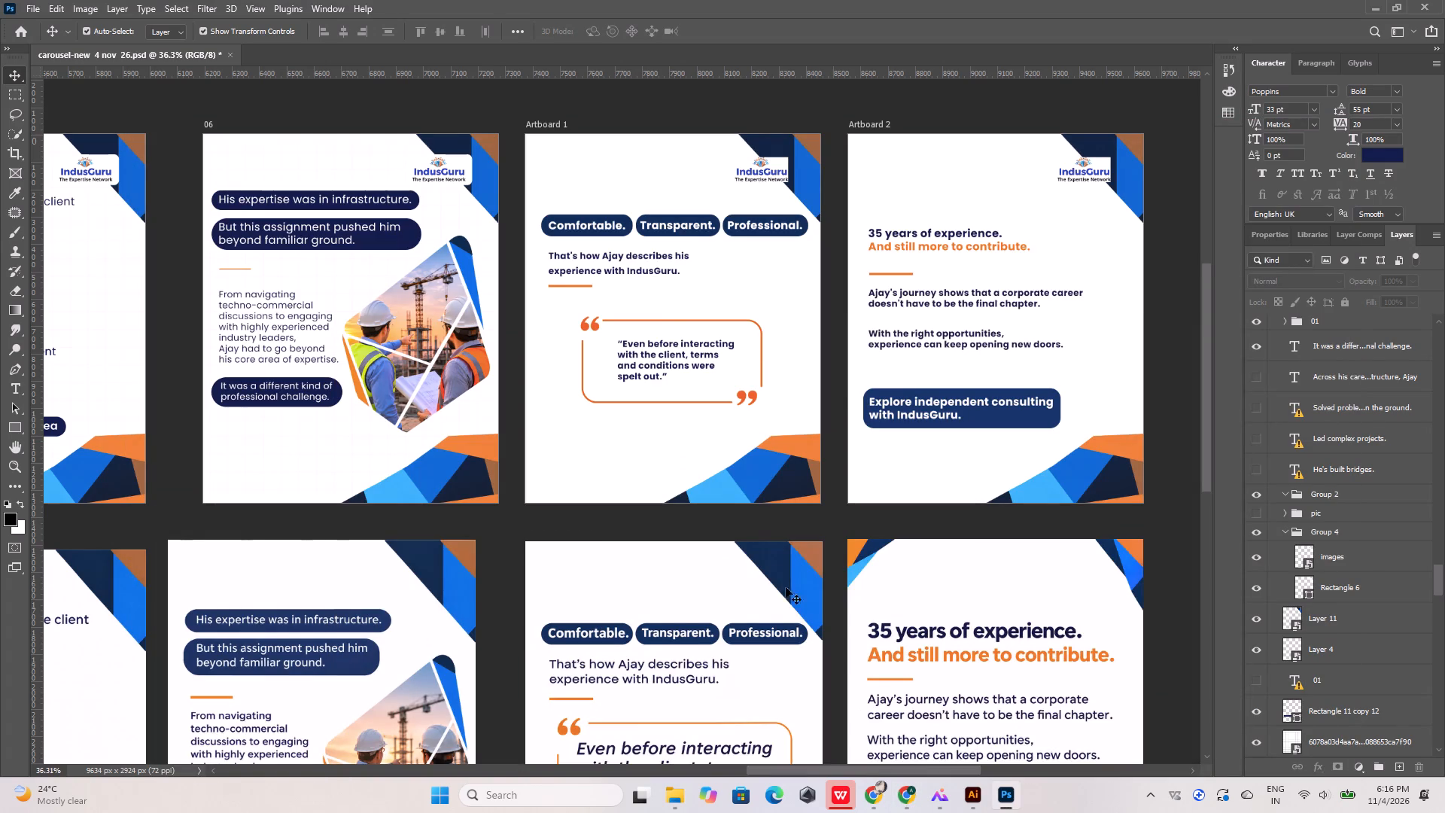
Centre the "That's how Ajay describes his experience with IndusGuru." text horizontally on Artboard 1 and set its paragraph alignment to centred.
left_click(595, 257)
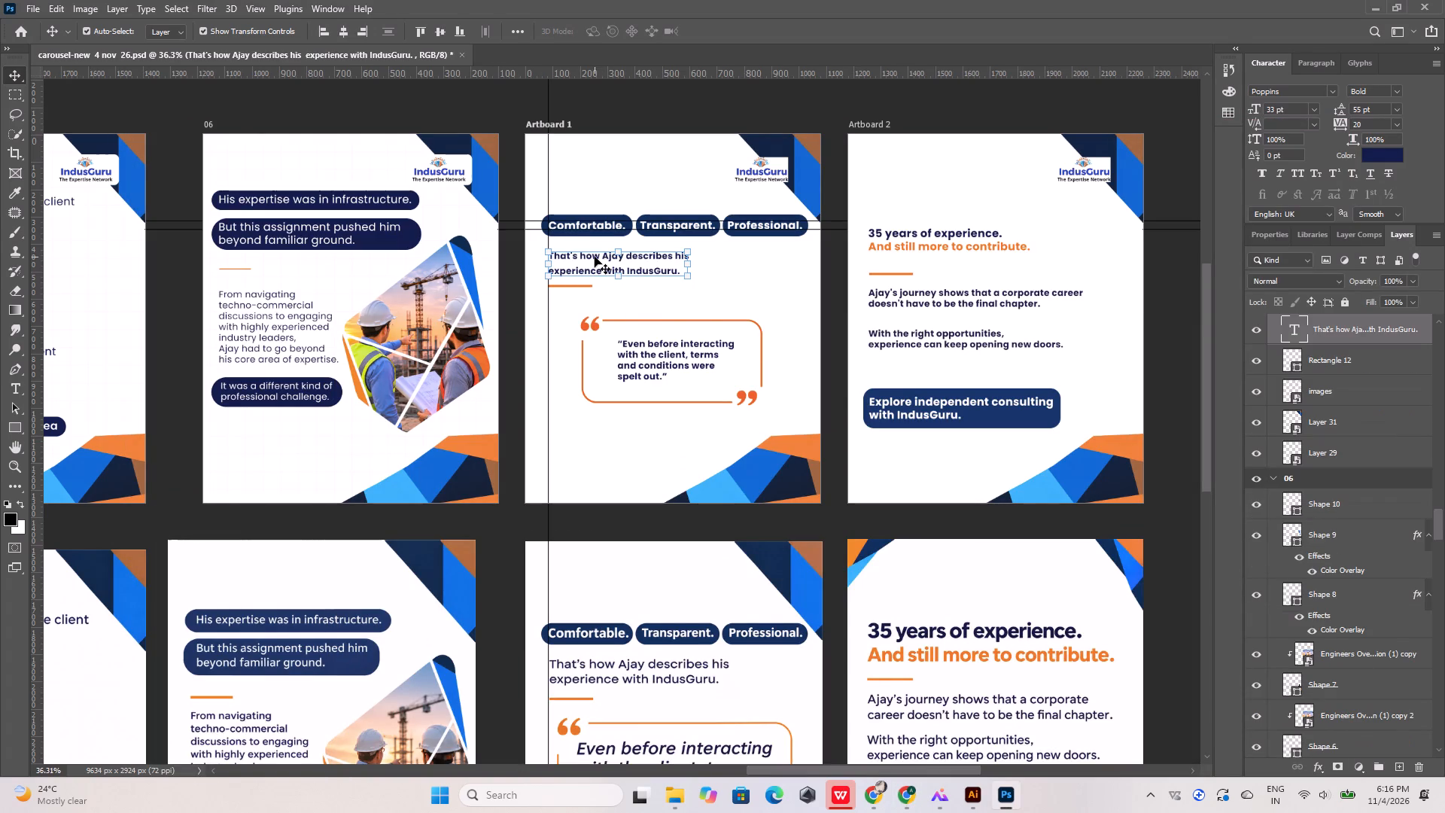
scroll(858, 370, "down", 5, "alt")
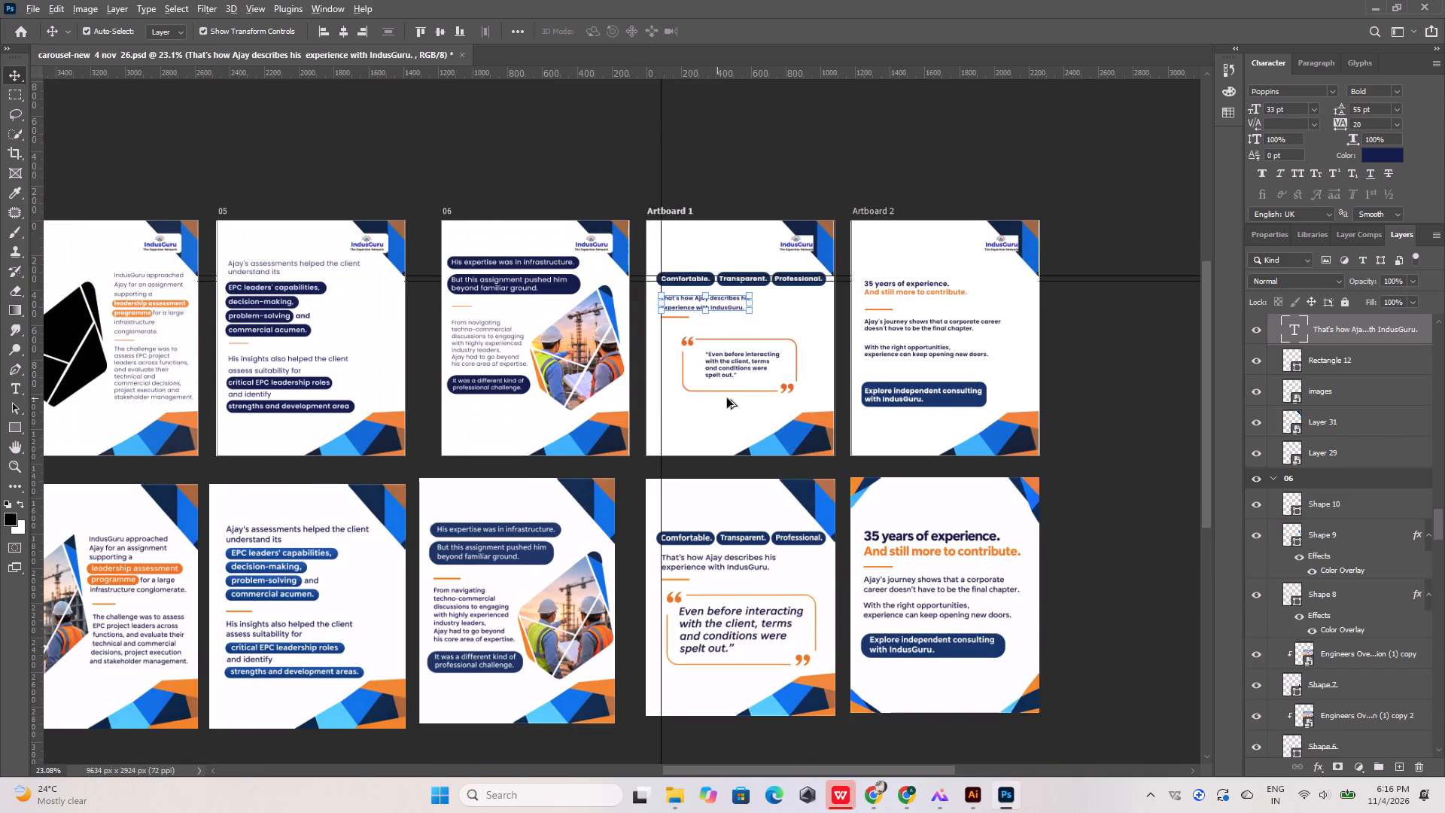
scroll(756, 394, "down", 4, "alt")
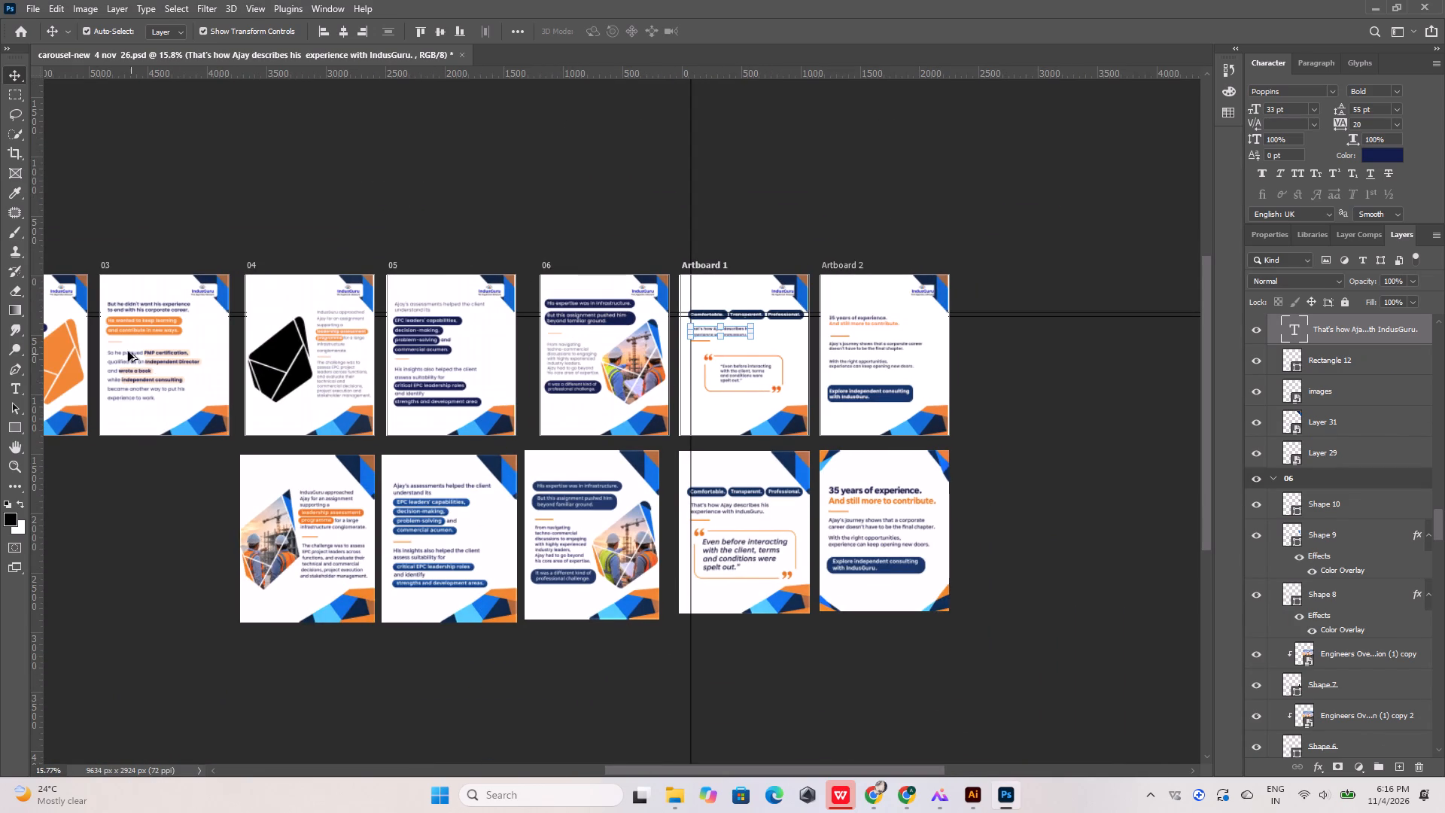
scroll(119, 338, "up", 5, "alt")
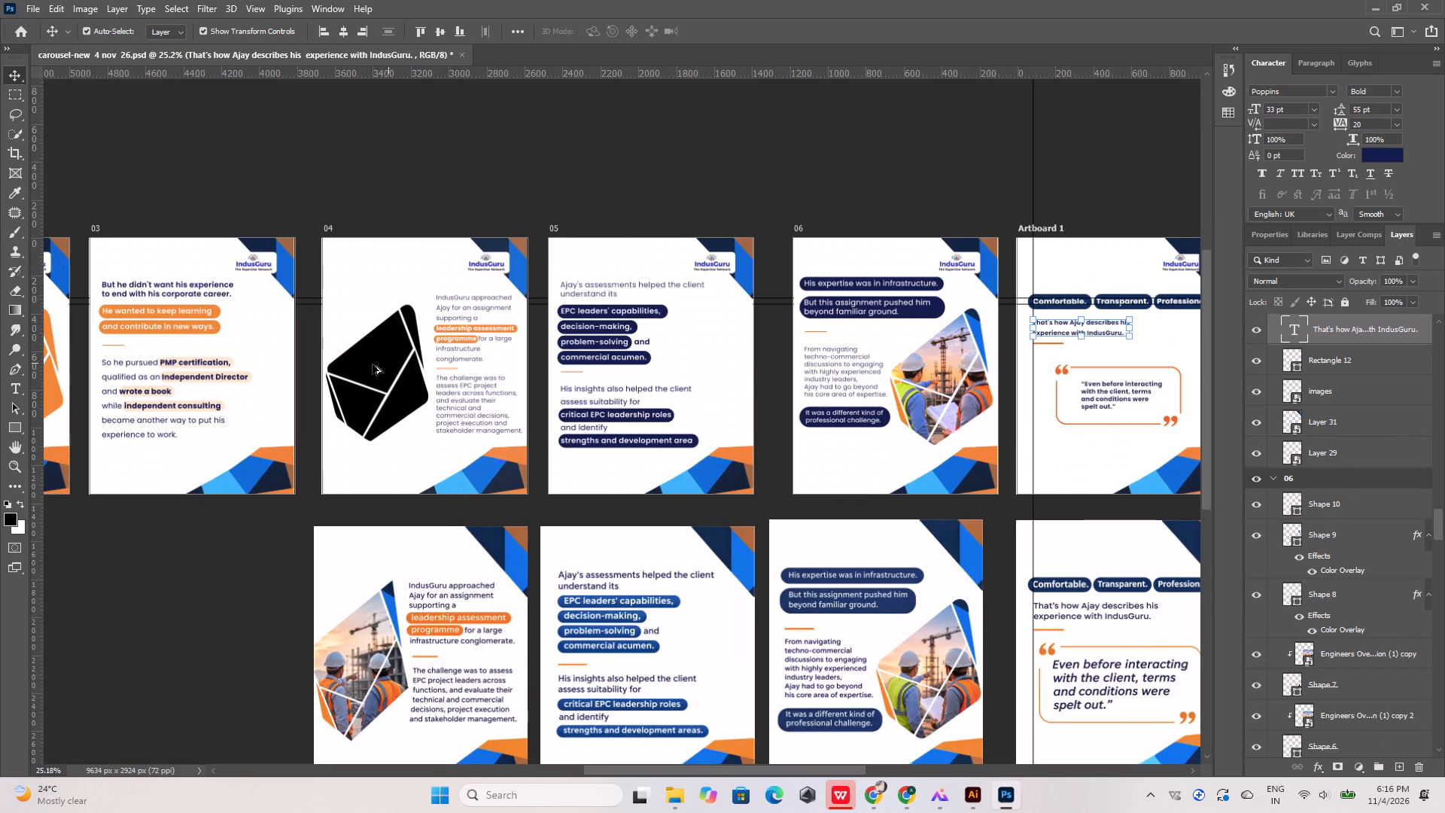
scroll(214, 365, "down", 9, "alt")
scroll(555, 333, "up", 12, "alt")
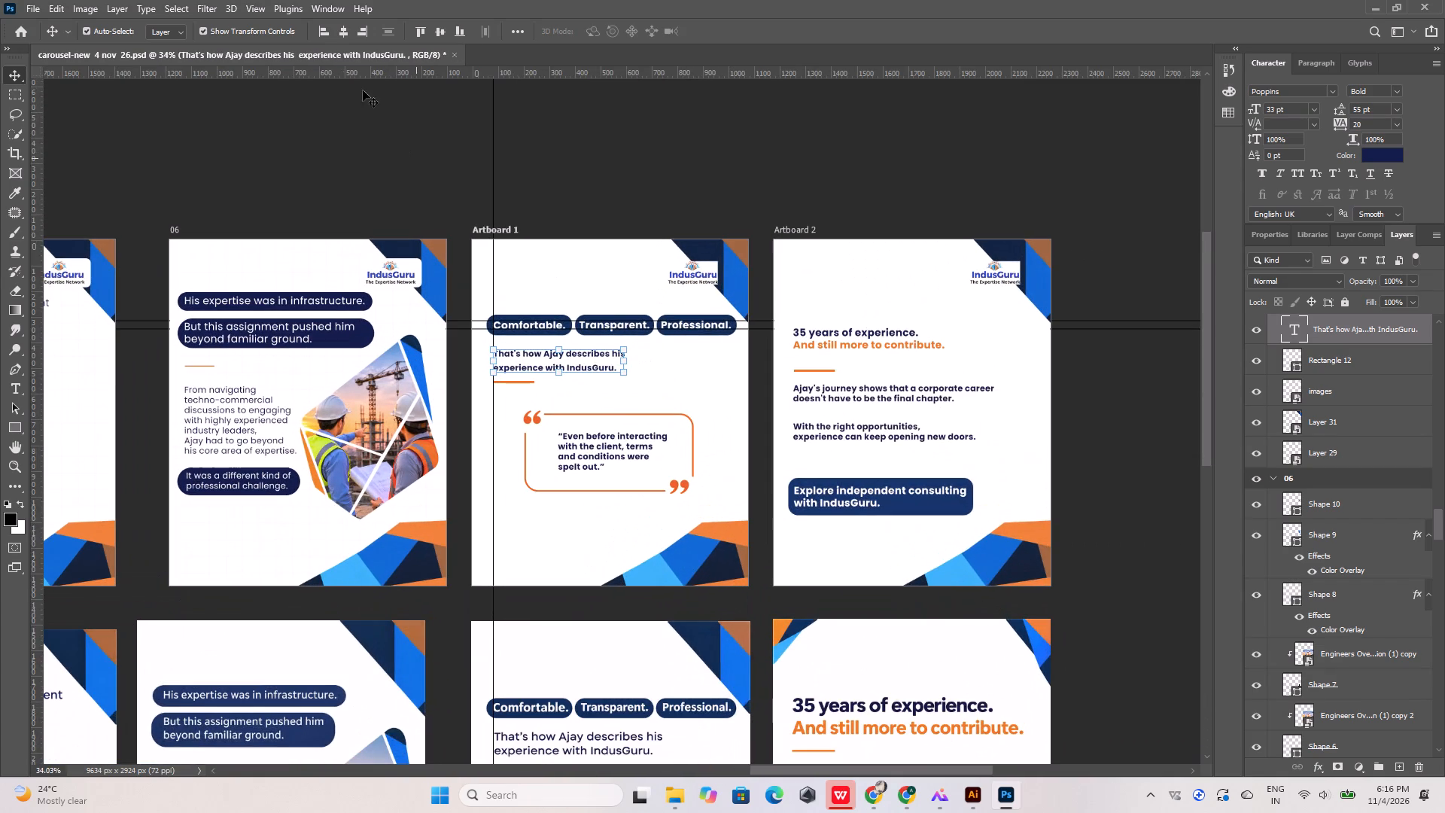
left_click(343, 31)
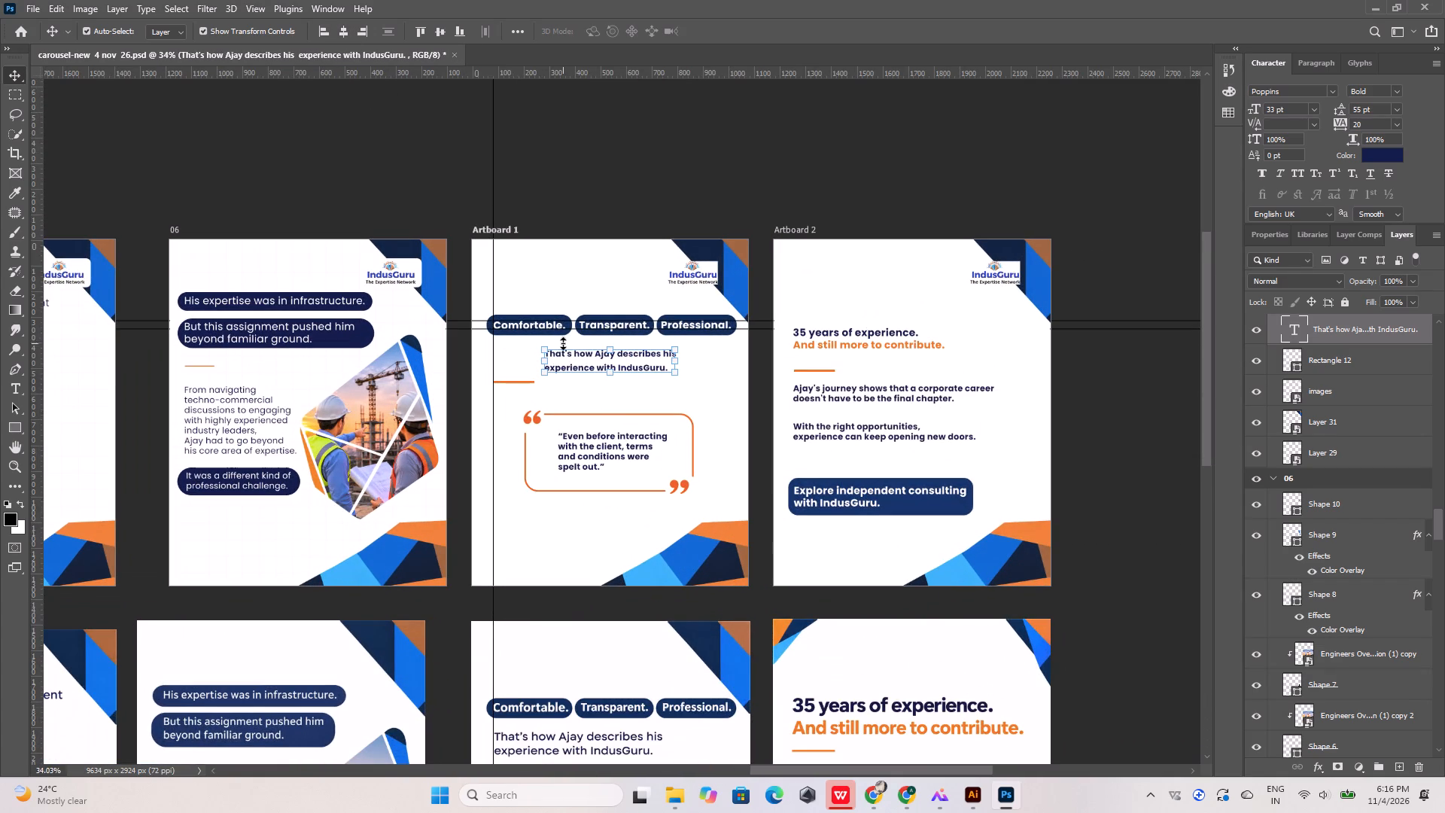
double_click(573, 358)
key("ctrl+a")
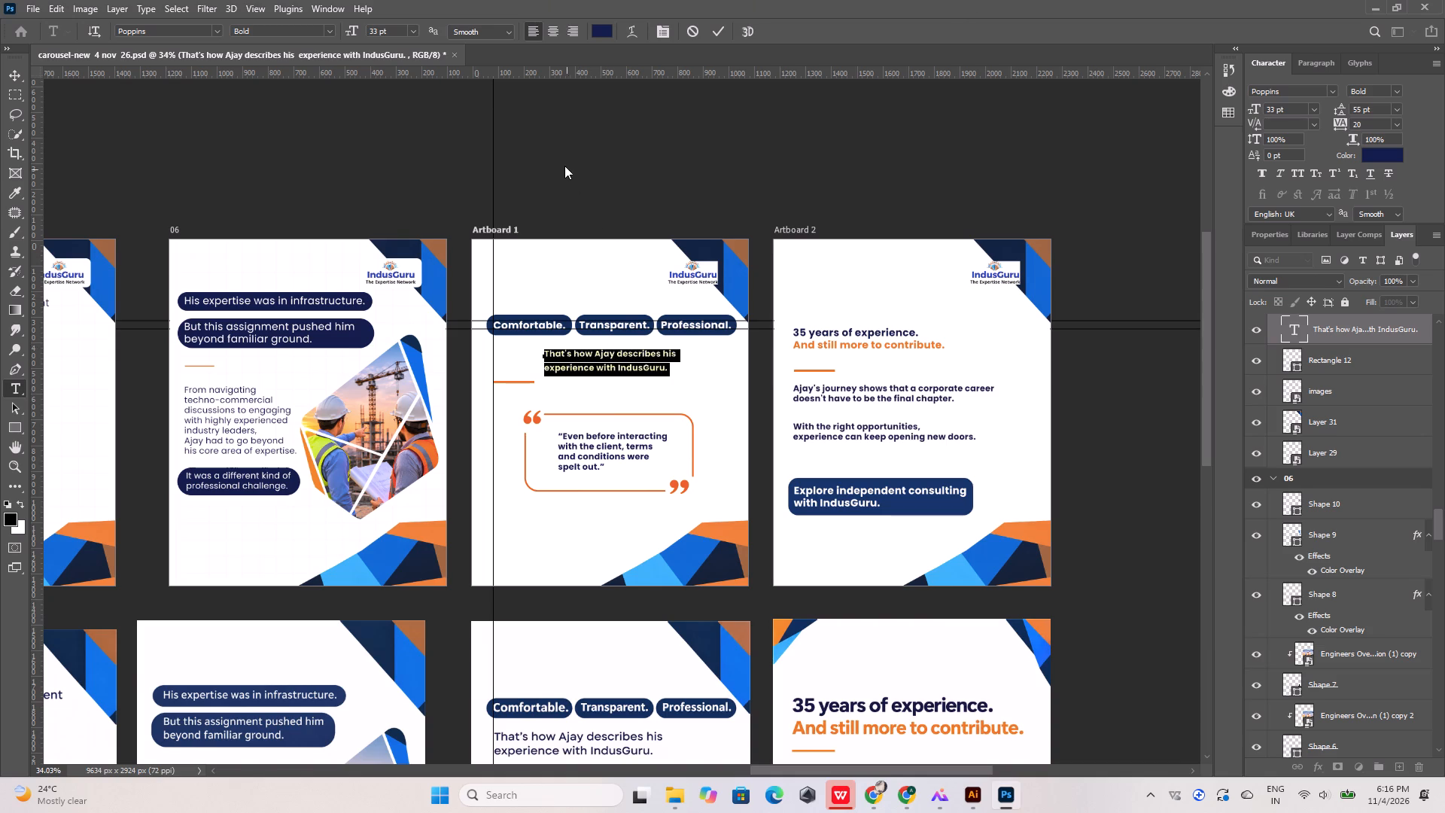
left_click(553, 32)
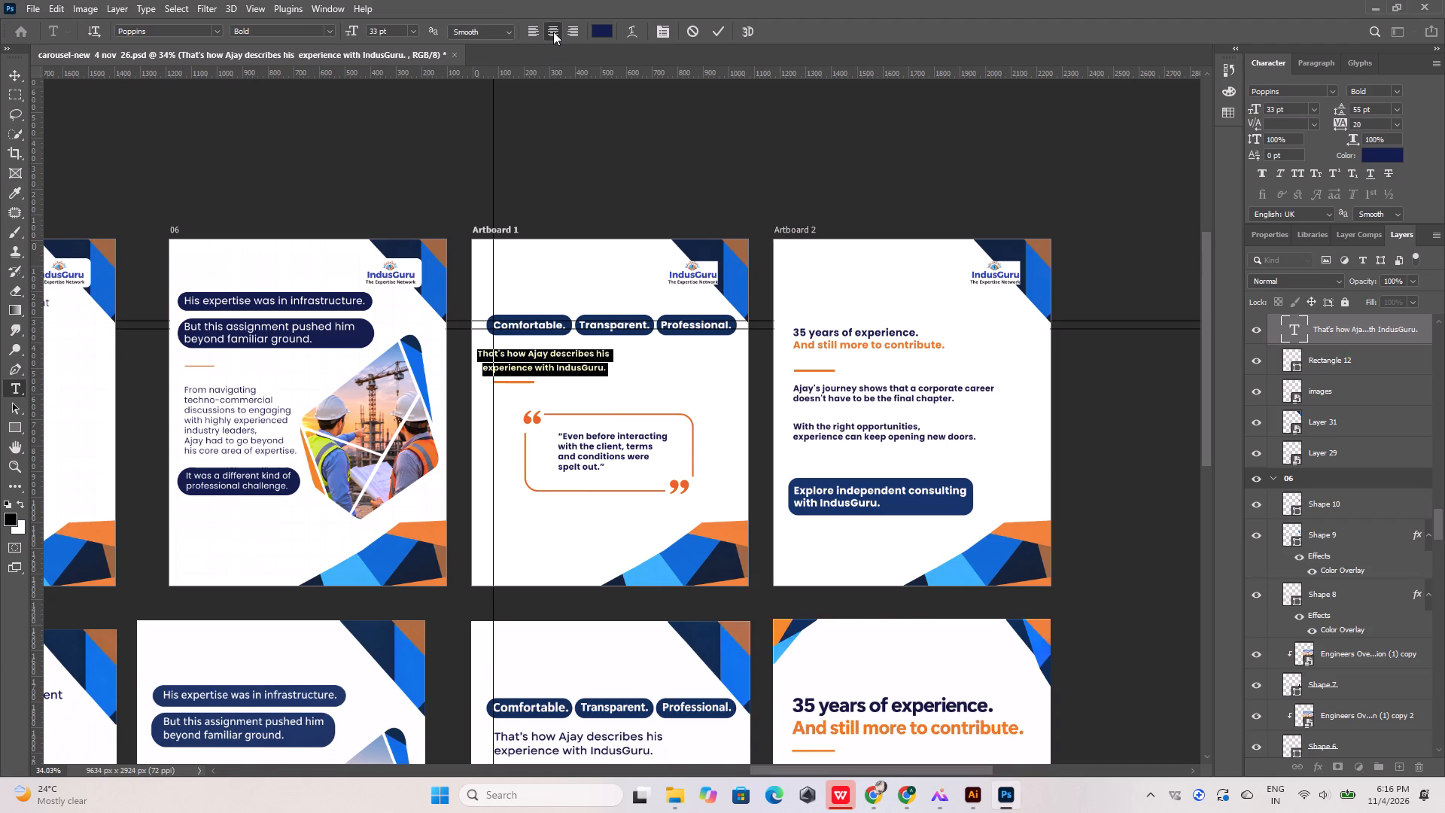
left_click(717, 34)
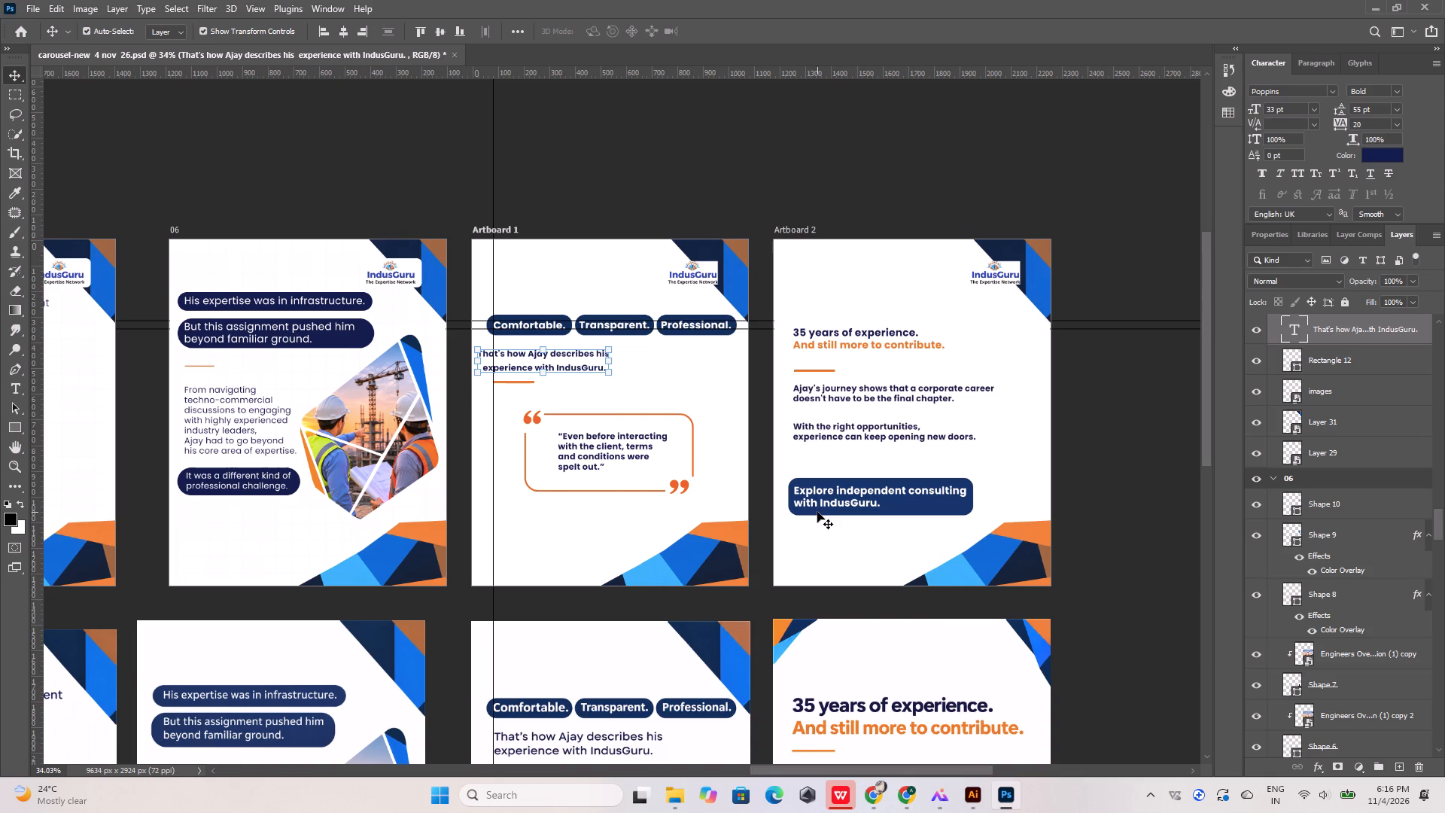
left_click(346, 31)
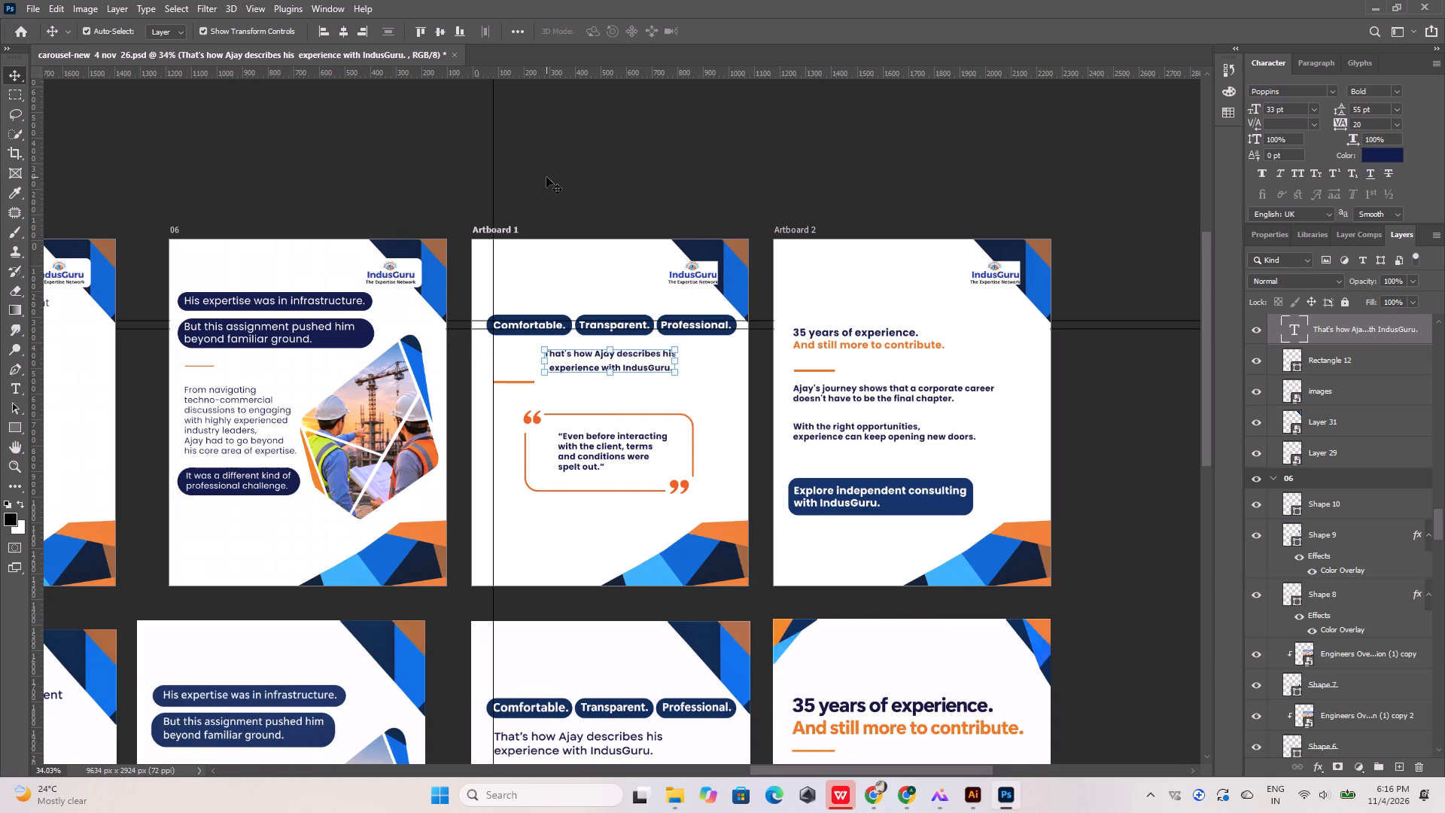
left_click(548, 177)
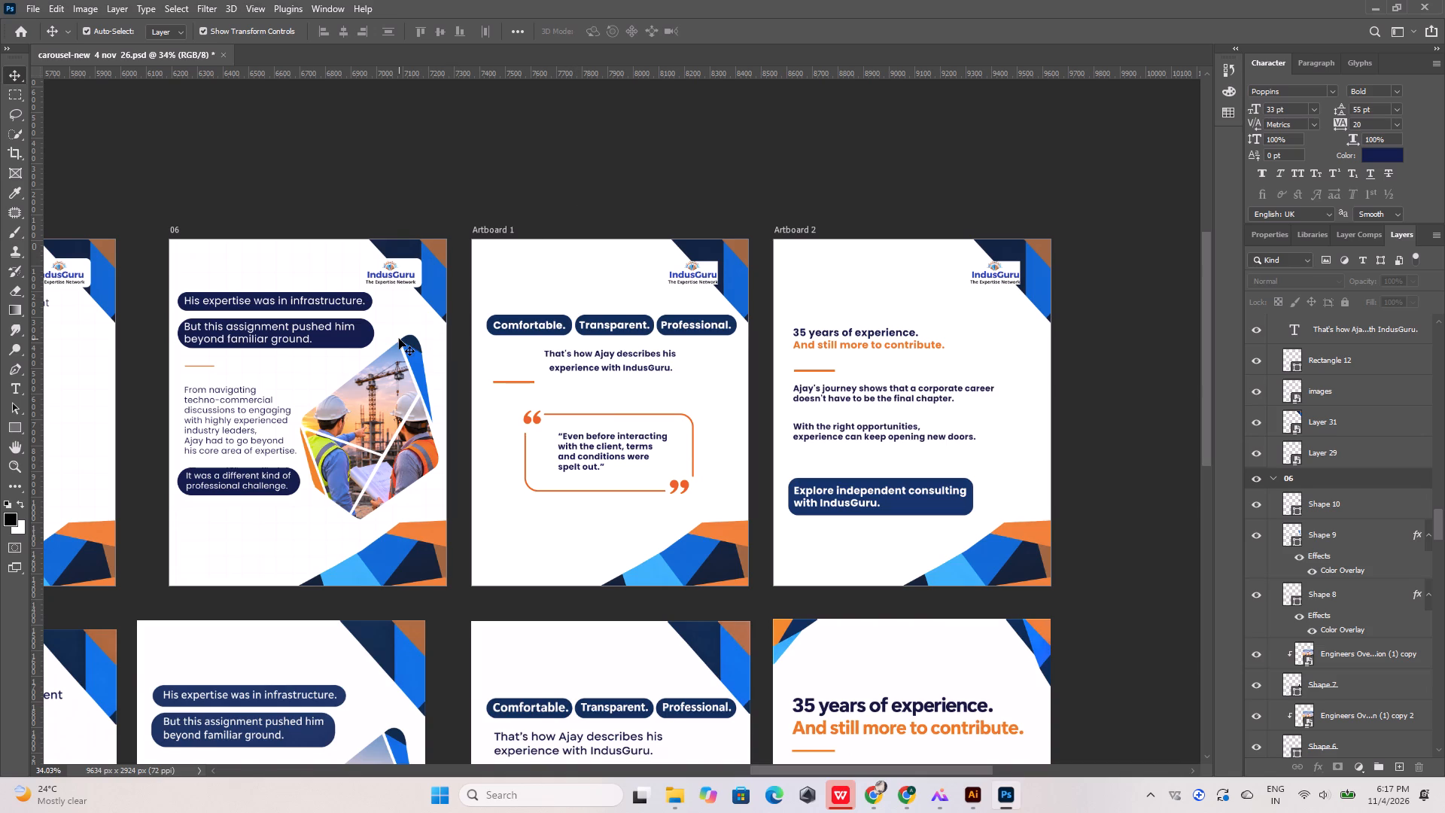
Review the full row of carousel artboards, comparing the Artboard 1 layout with the other slides.
scroll(400, 372, "down", 3, "alt")
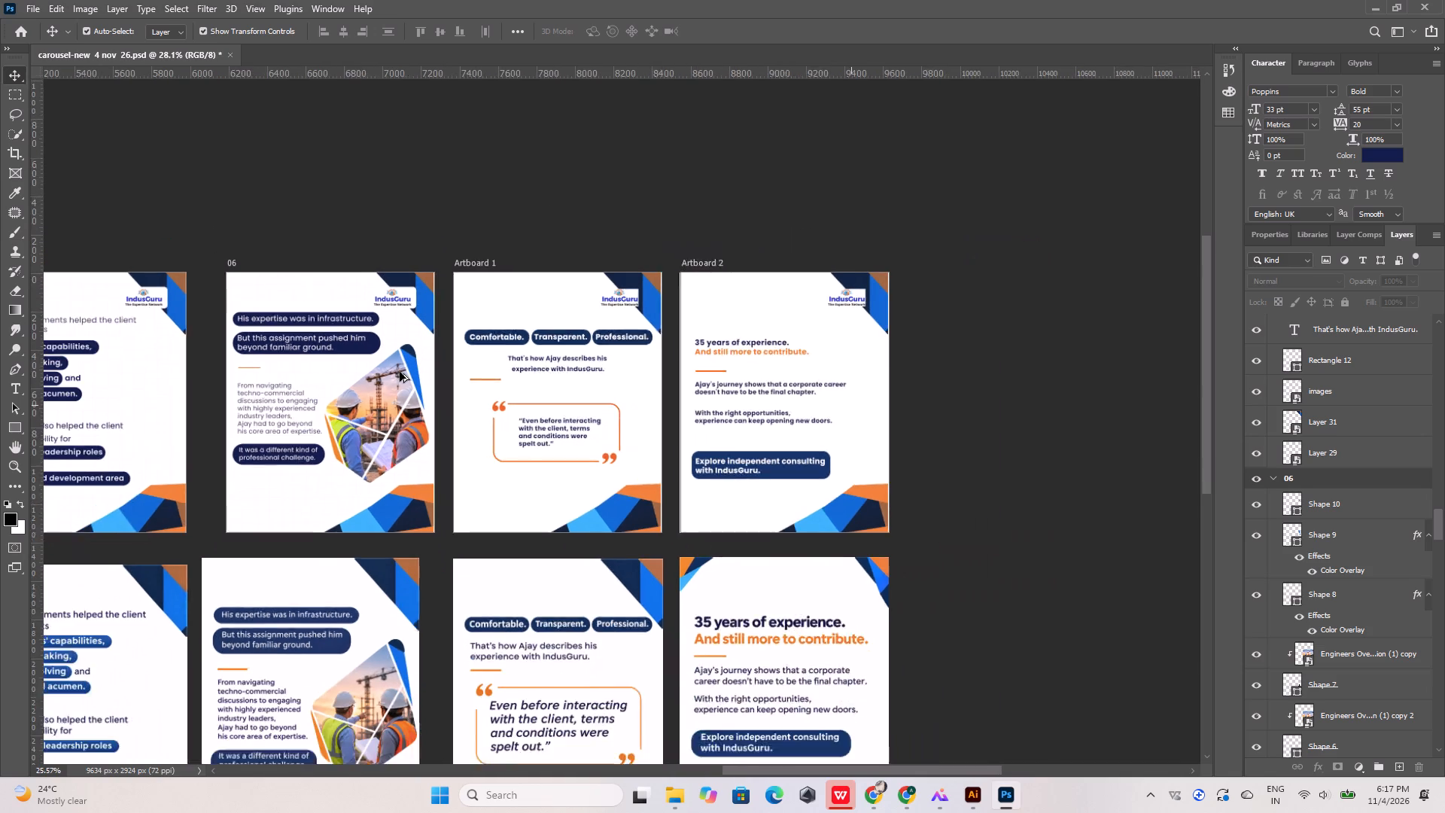
scroll(400, 372, "down", 1, "alt")
scroll(367, 446, "up", 6, "alt")
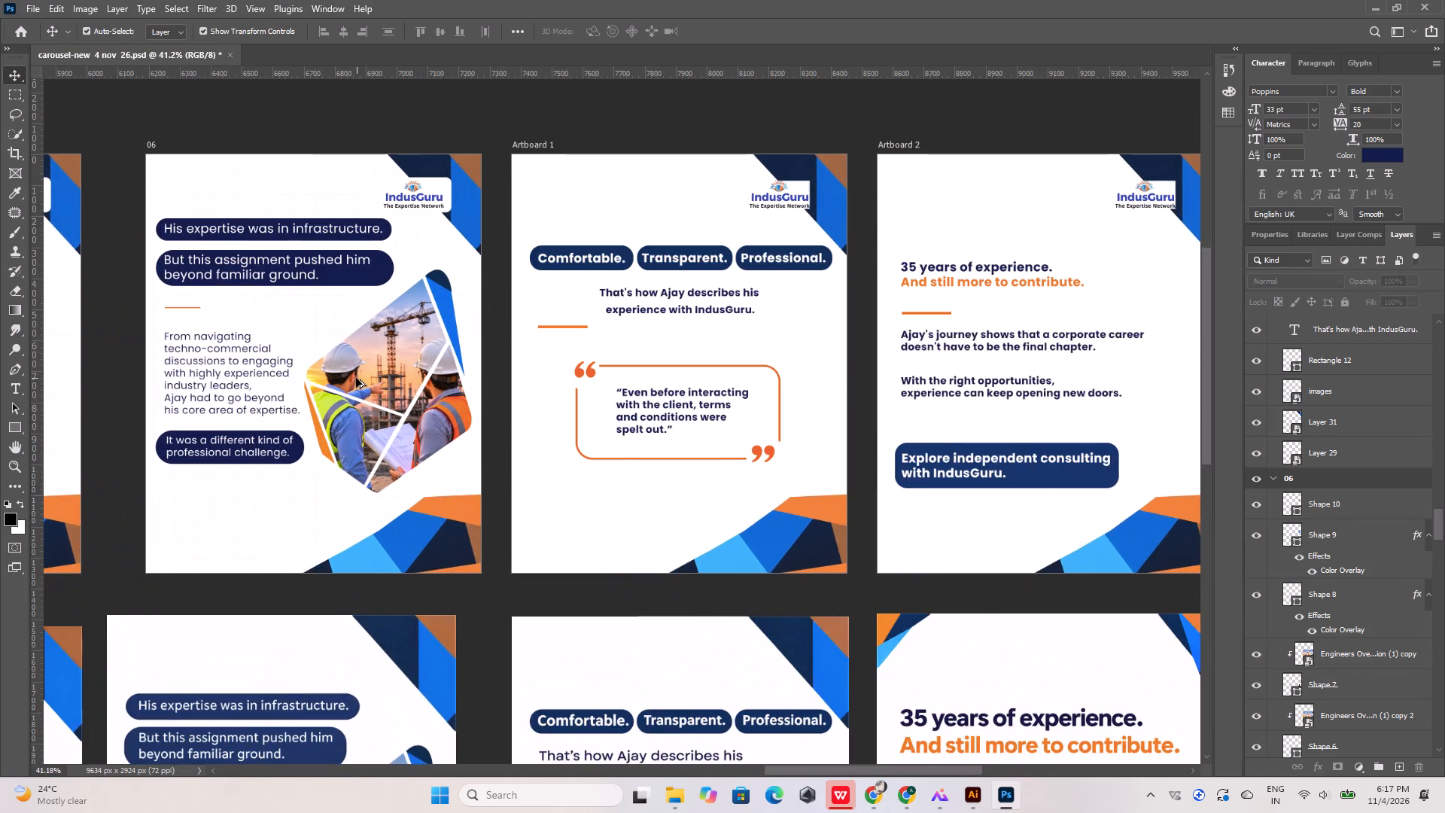
scroll(356, 377, "up", 2, "alt")
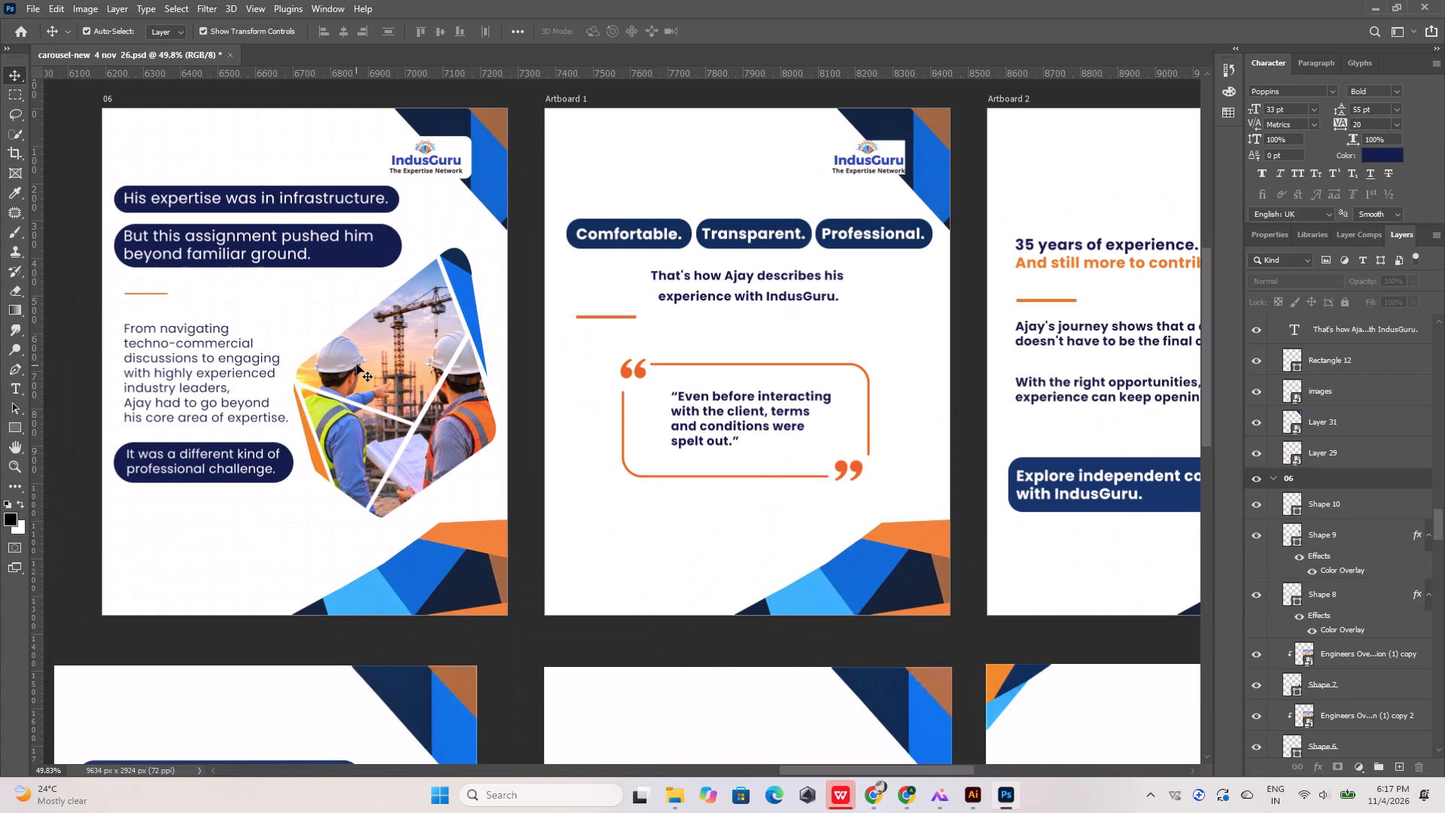
scroll(357, 364, "down", 18, "alt")
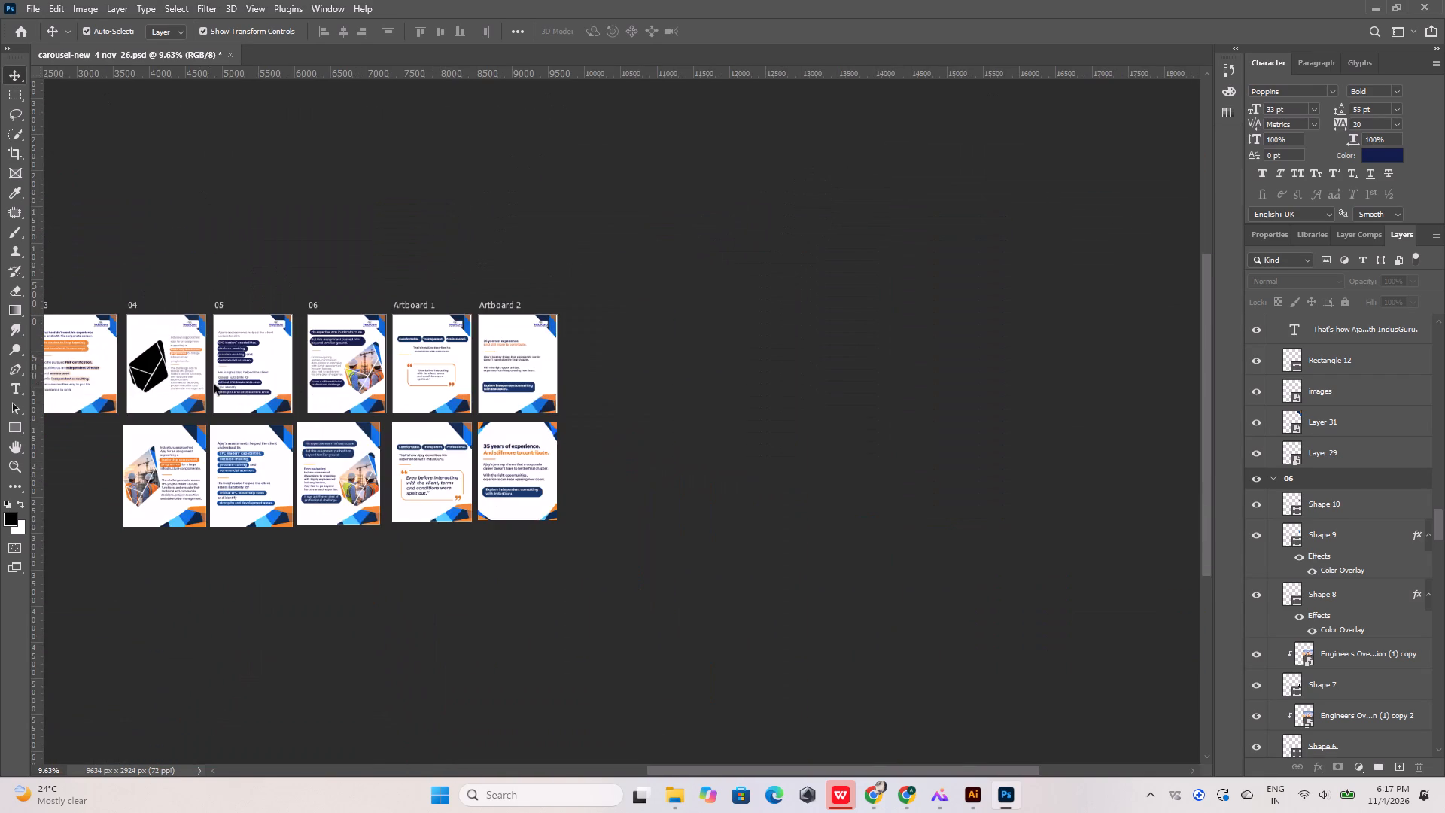
scroll(280, 379, "down", 6, "alt")
scroll(200, 390, "down", 6, "alt")
scroll(93, 379, "up", 13, "alt")
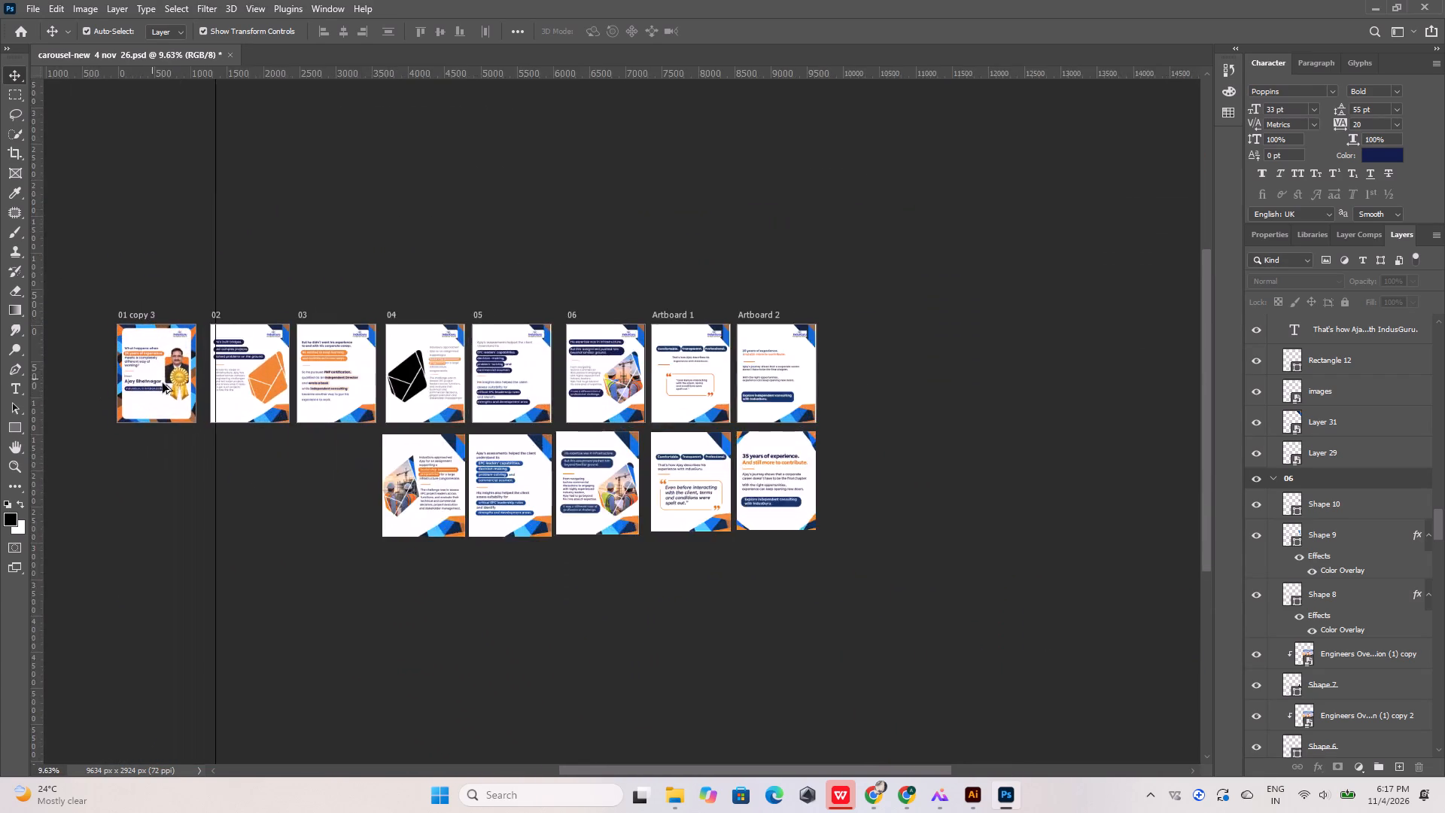
scroll(163, 383, "up", 9, "alt")
scroll(181, 382, "down", 12, "alt")
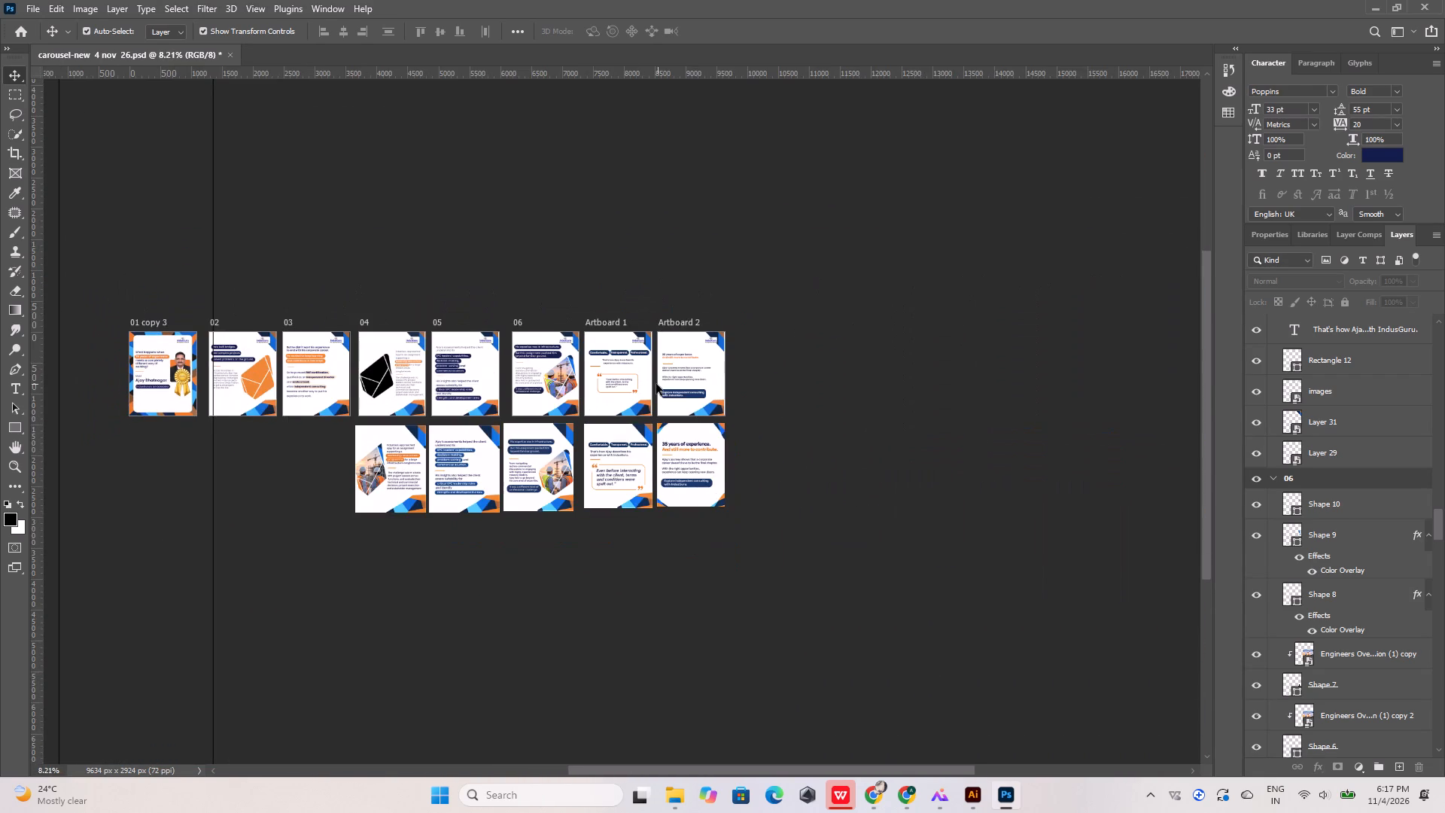
Centre the orange divider line horizontally on Artboard 1, beneath the "That's how Ajay describes his experience" text.
scroll(656, 384, "up", 17, "alt")
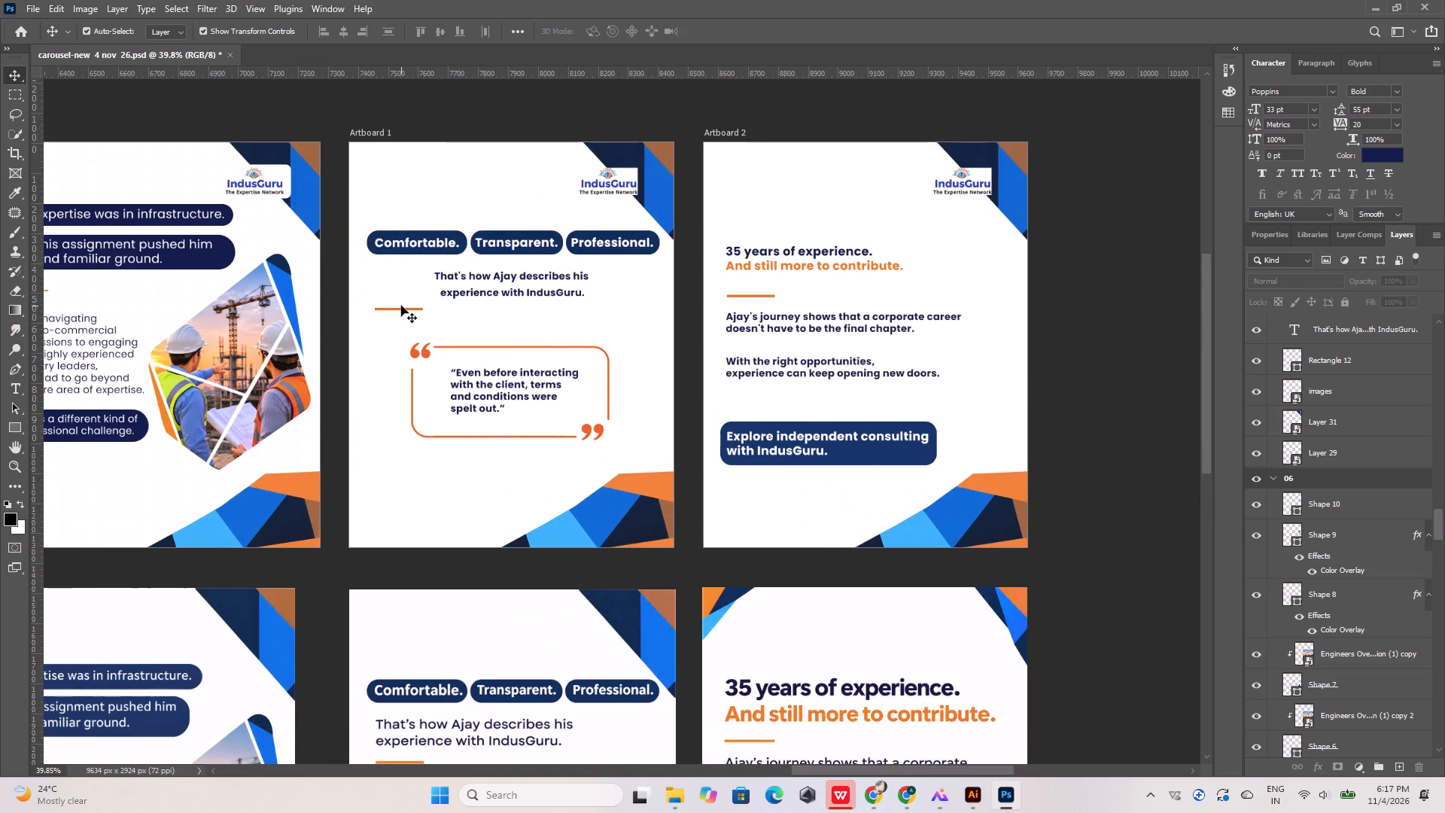
left_click(400, 307)
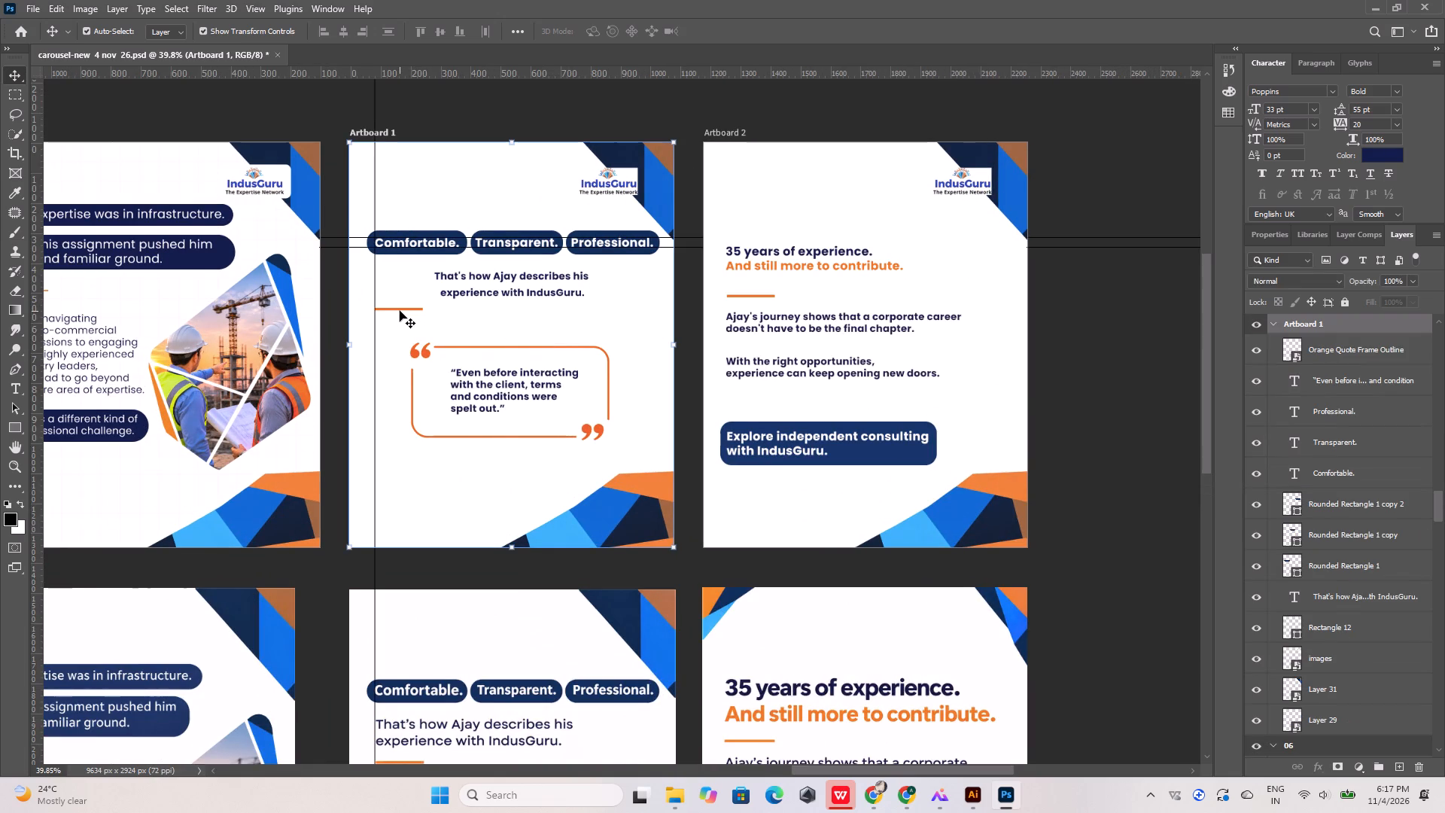
left_click(400, 311)
left_click(400, 308)
scroll(400, 308, "up", 12, "alt")
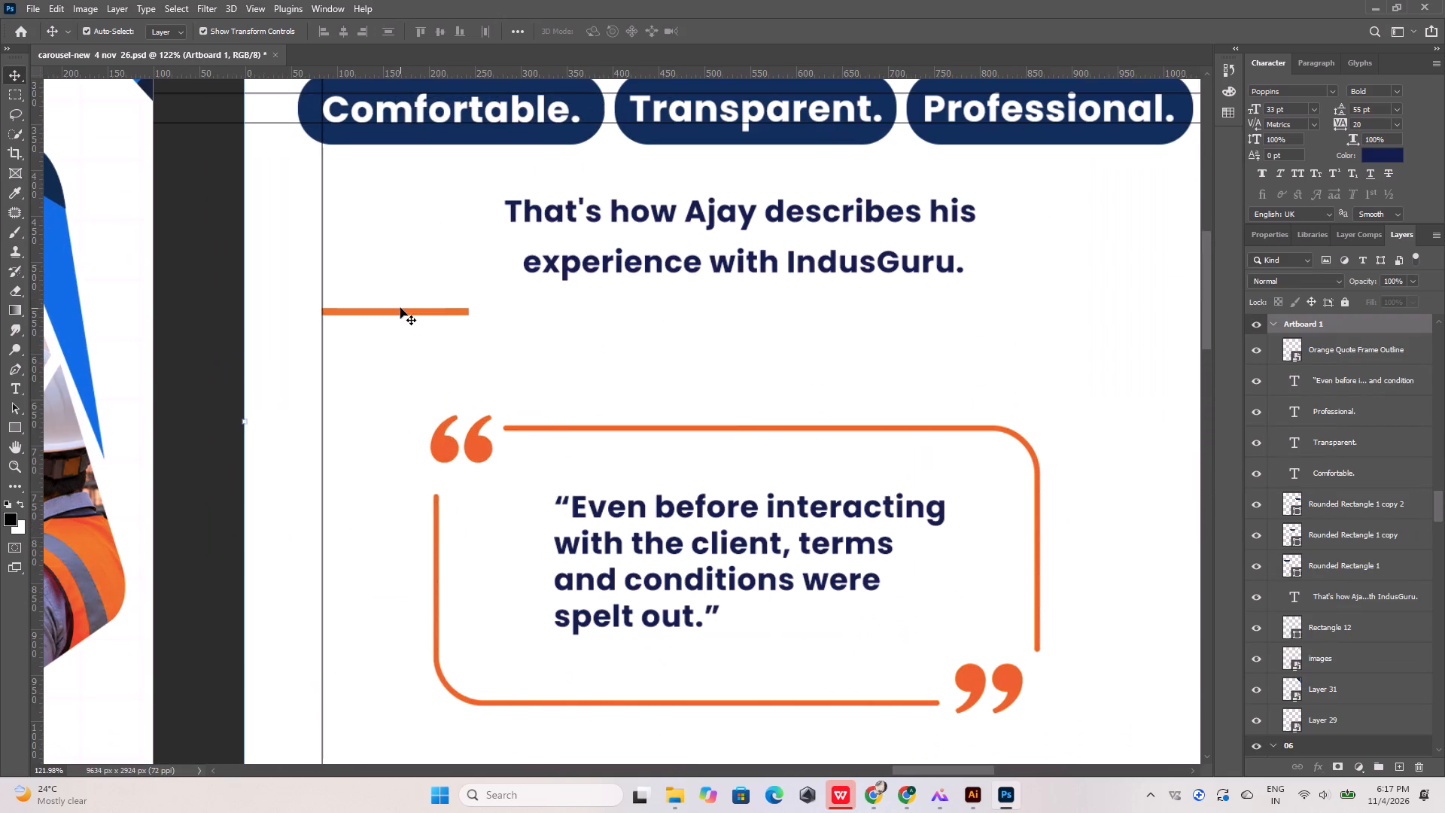
left_click(399, 312)
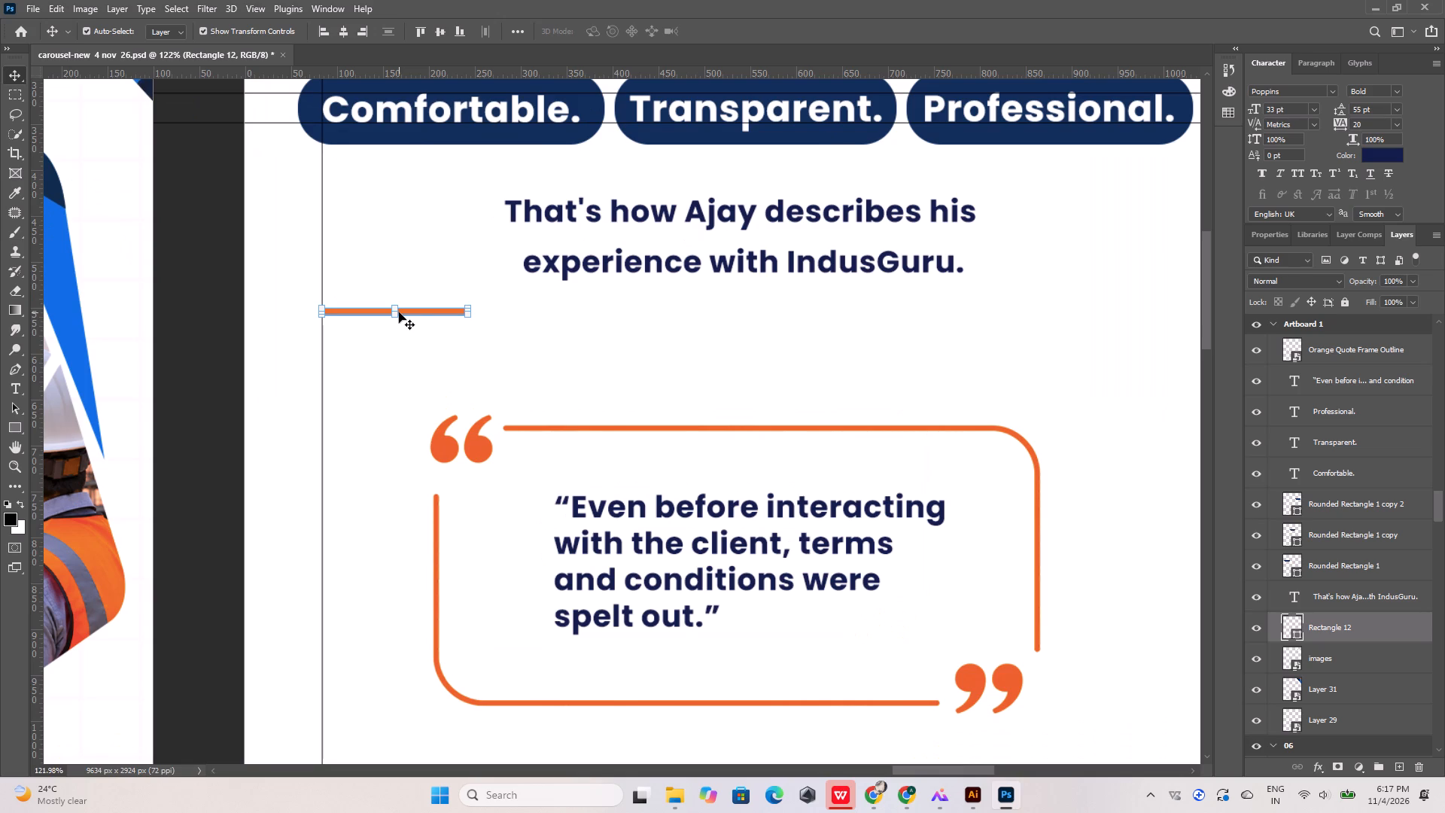
left_click(343, 31)
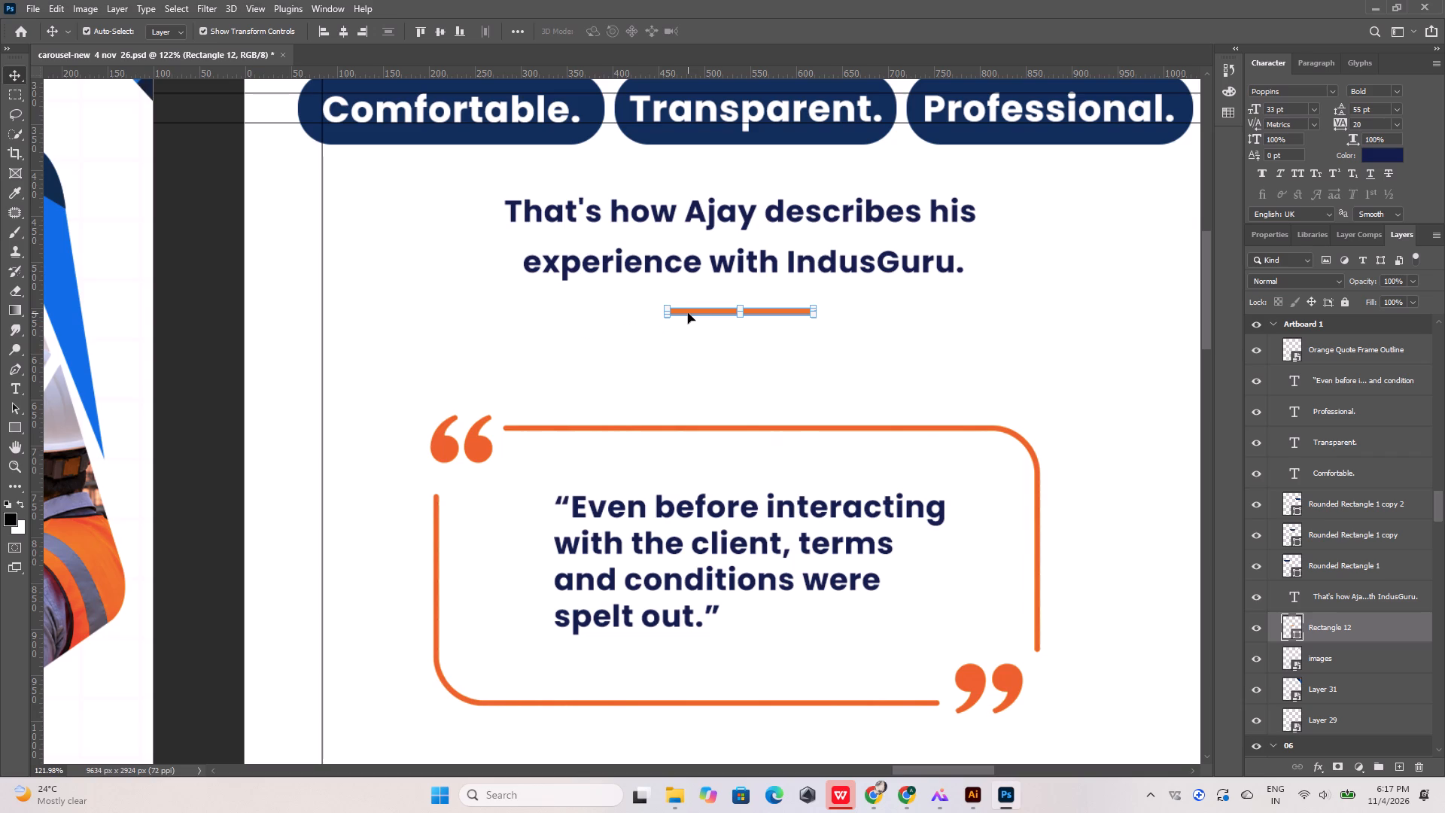
left_click(519, 356)
scroll(519, 356, "down", 12, "alt")
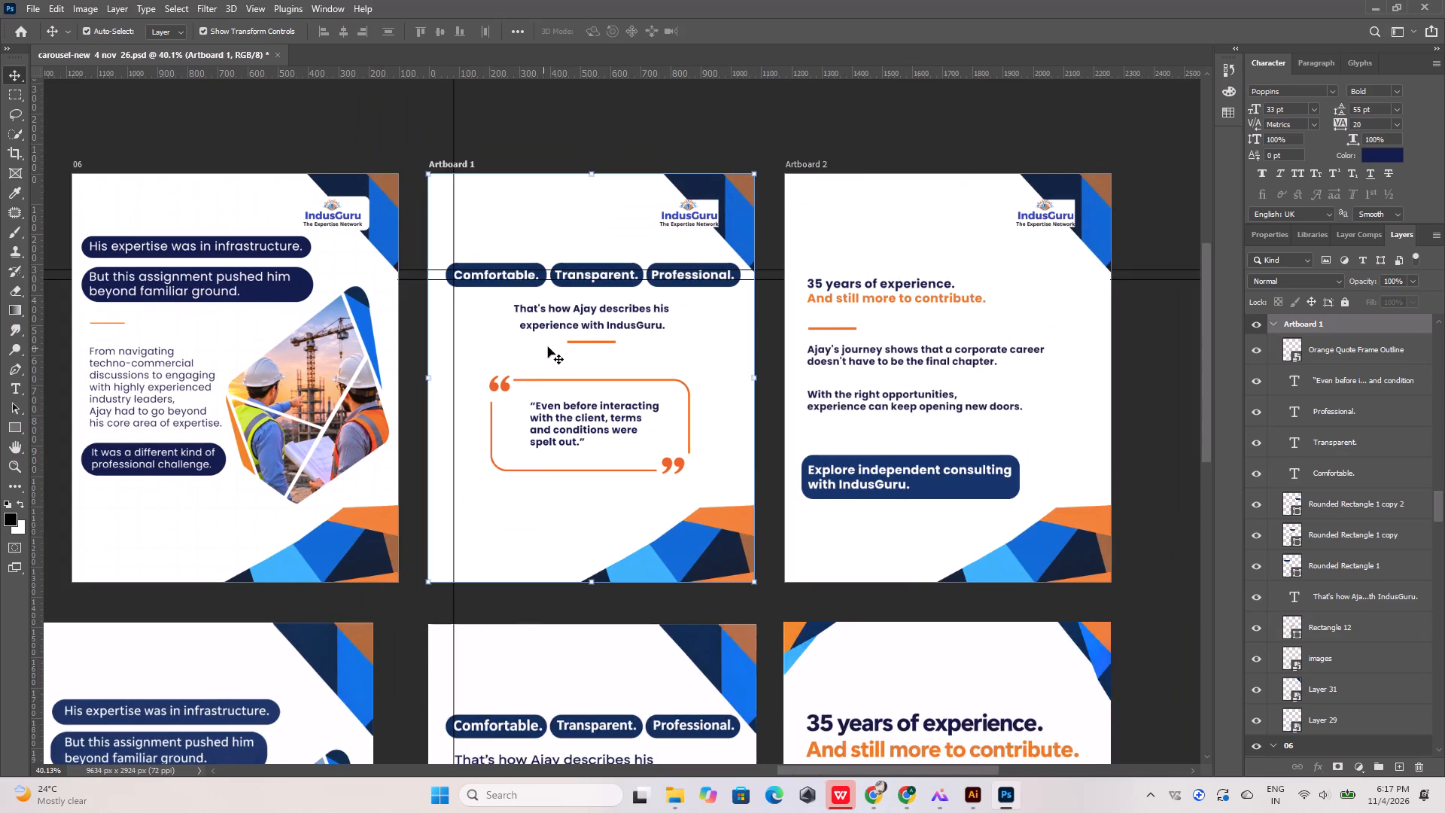
scroll(570, 343, "up", 10, "alt")
left_click(584, 339)
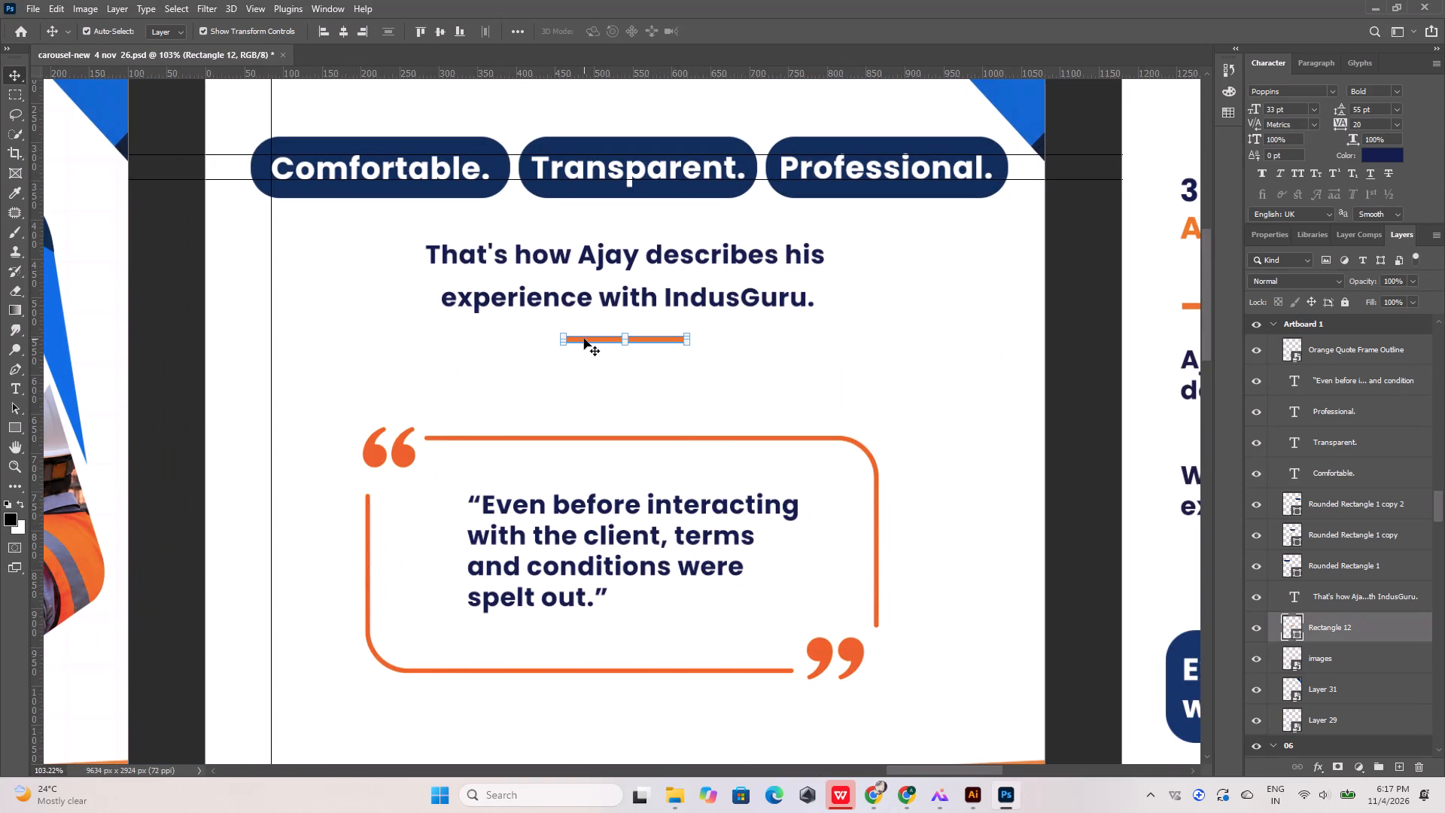
left_click(344, 31)
Capture a screen snip of the whole Artboard 2 slide with the "35 years of experience." heading and the "Explore independent consulting" box.
scroll(506, 205, "down", 6, "alt")
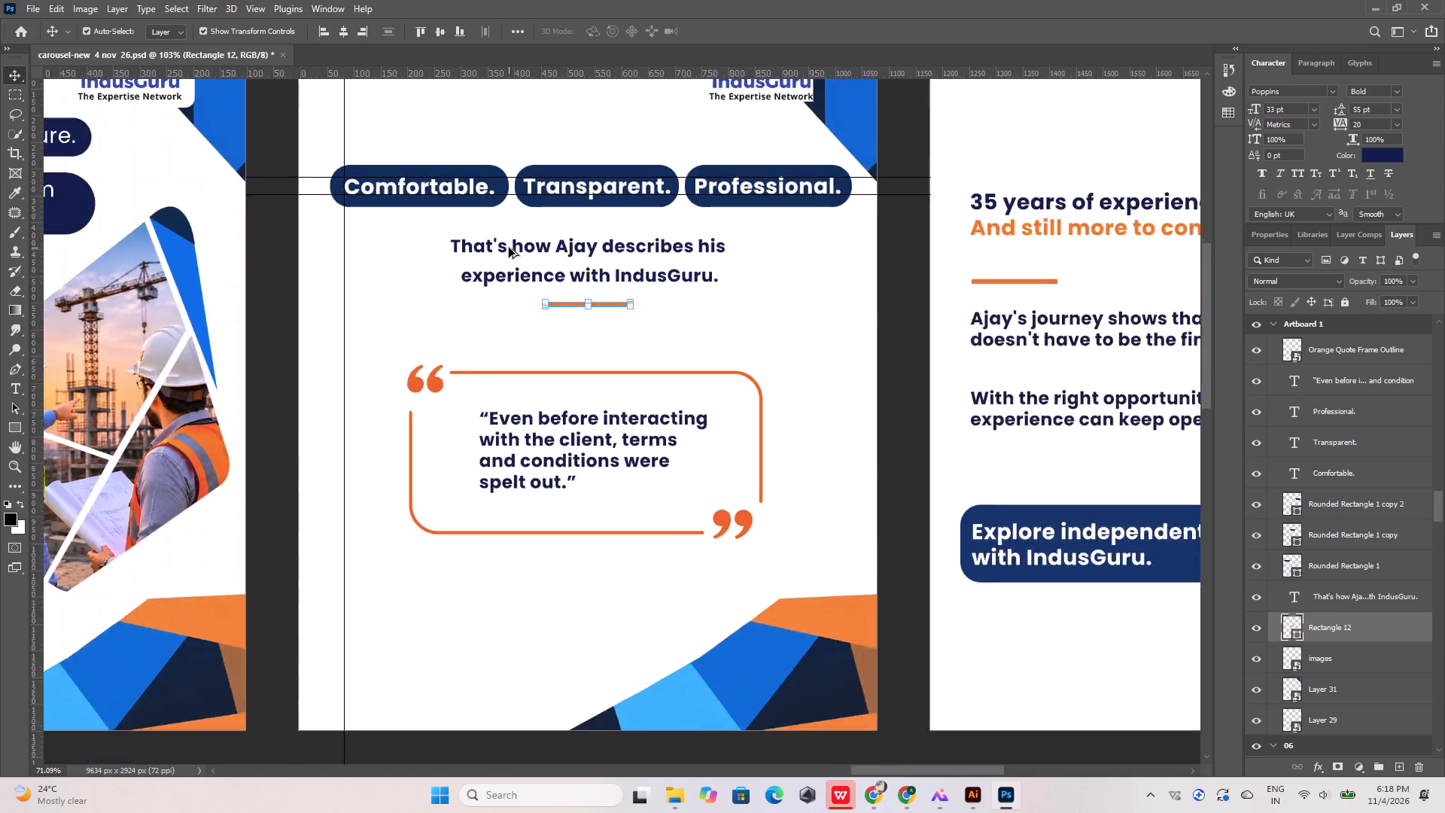
scroll(509, 248, "down", 4, "alt")
scroll(890, 298, "up", 5, "alt")
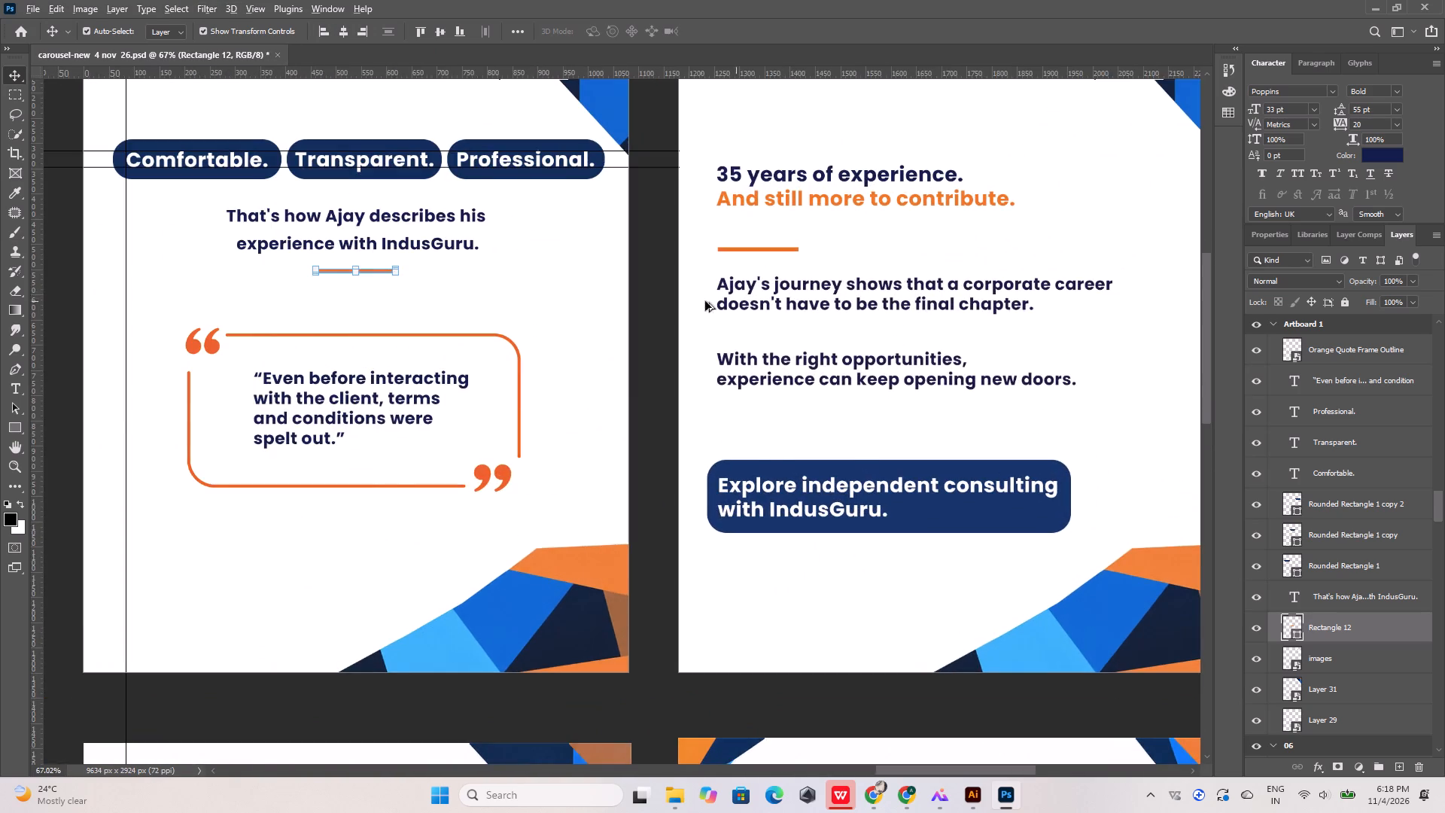
scroll(686, 304, "down", 8, "alt")
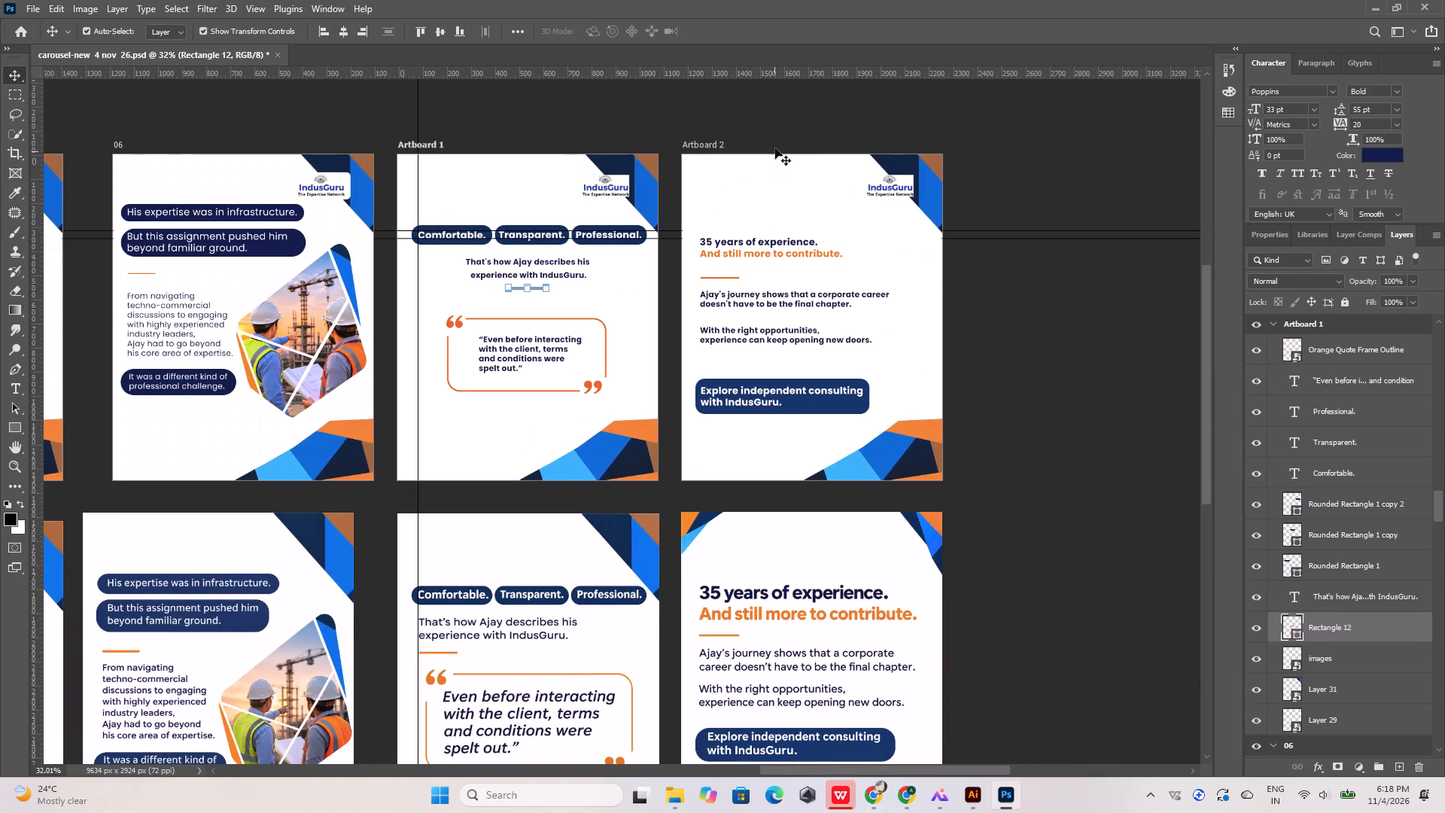
left_click(784, 132)
key("Print")
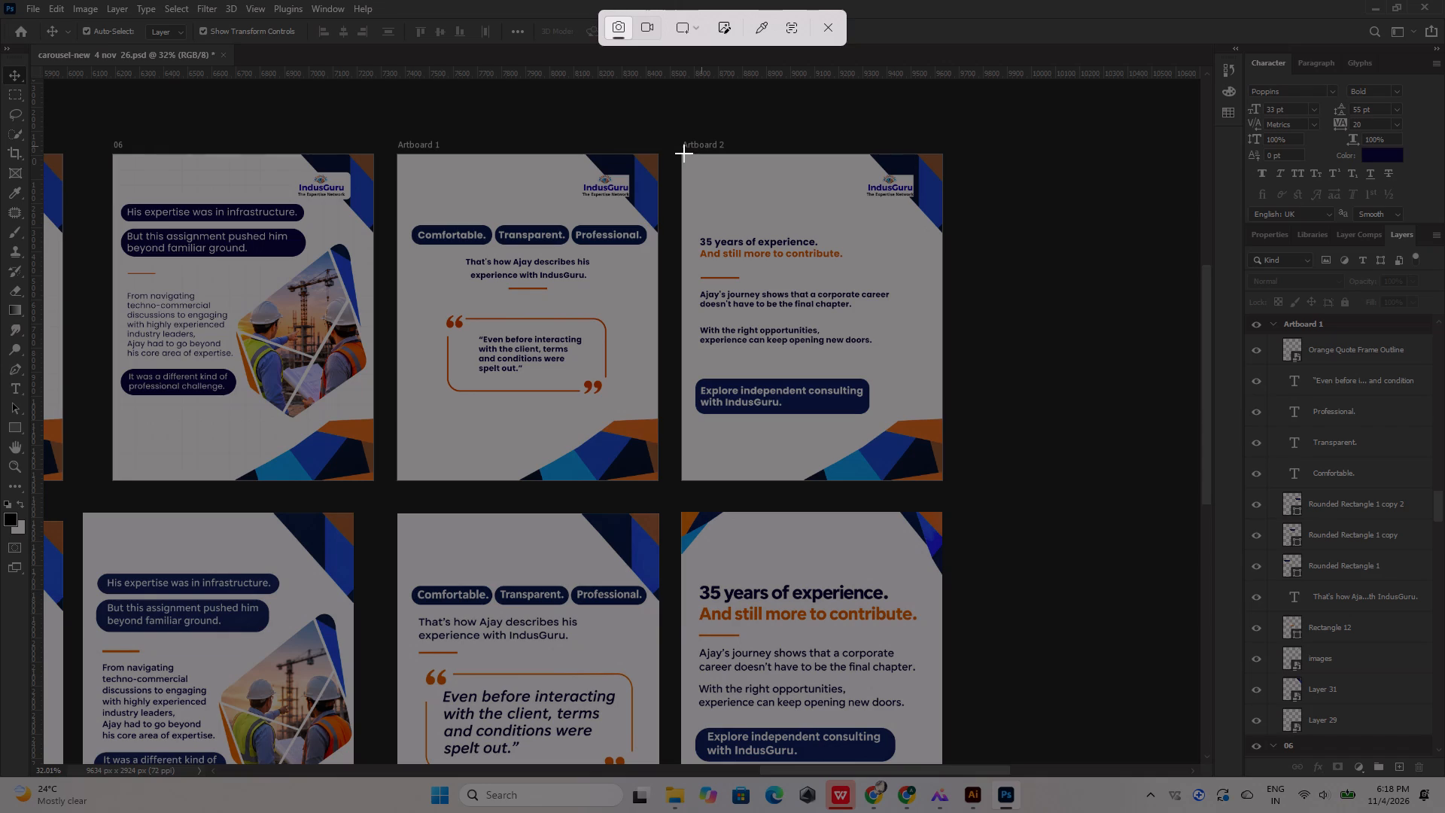
left_click_drag(684, 154, 938, 482)
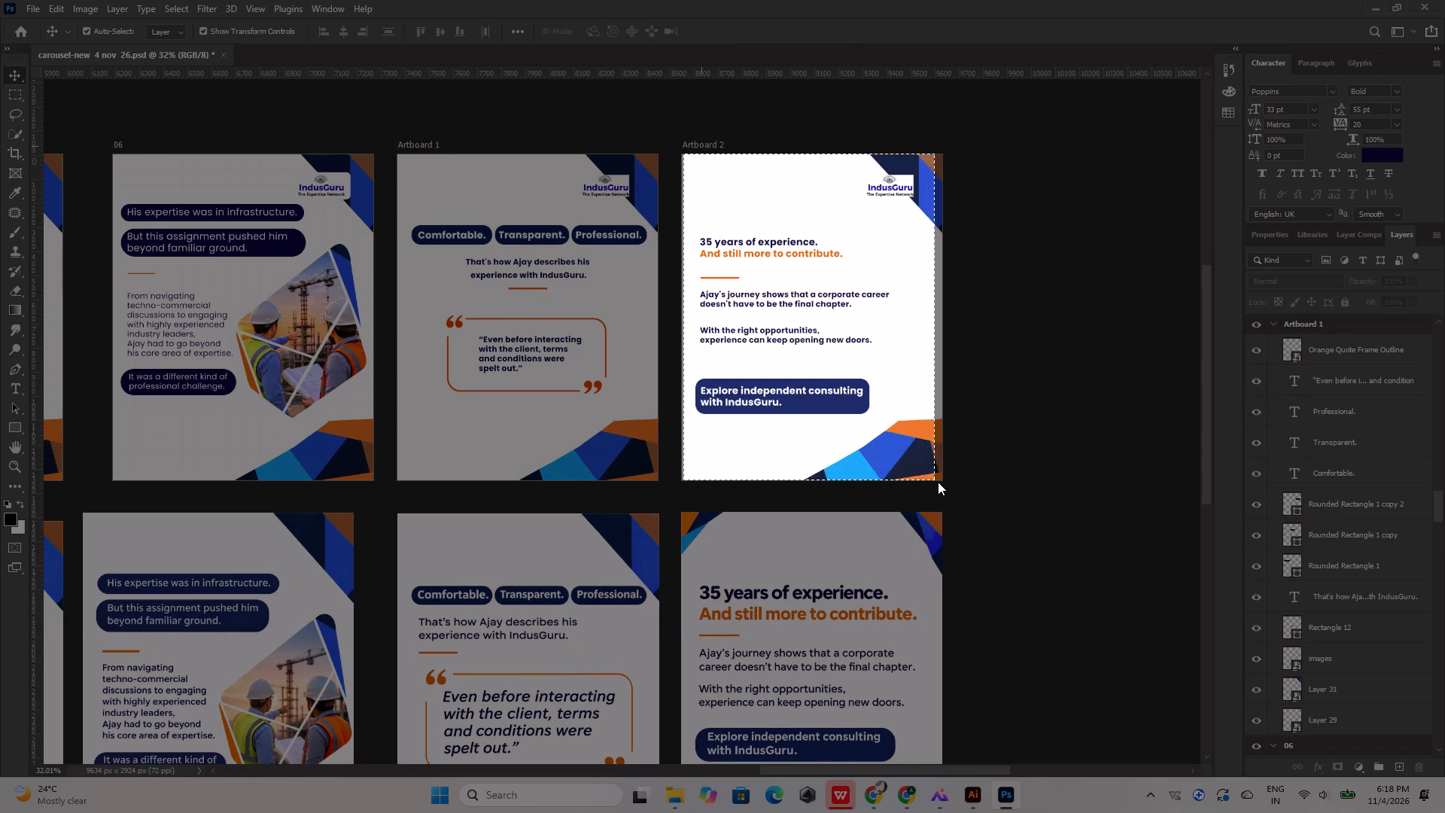
left_click_drag(938, 482, 942, 483)
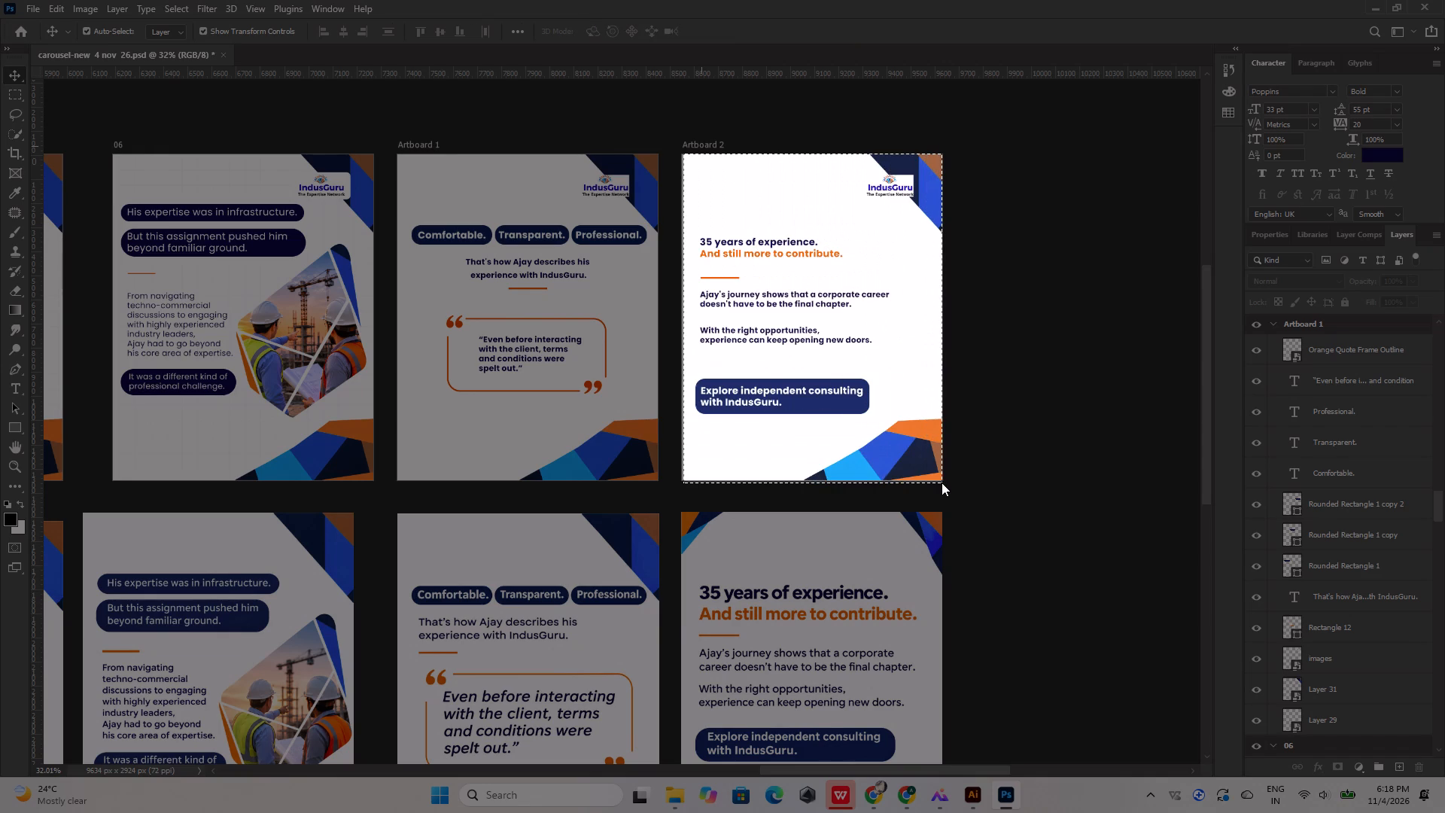
left_click_drag(942, 483, 942, 480)
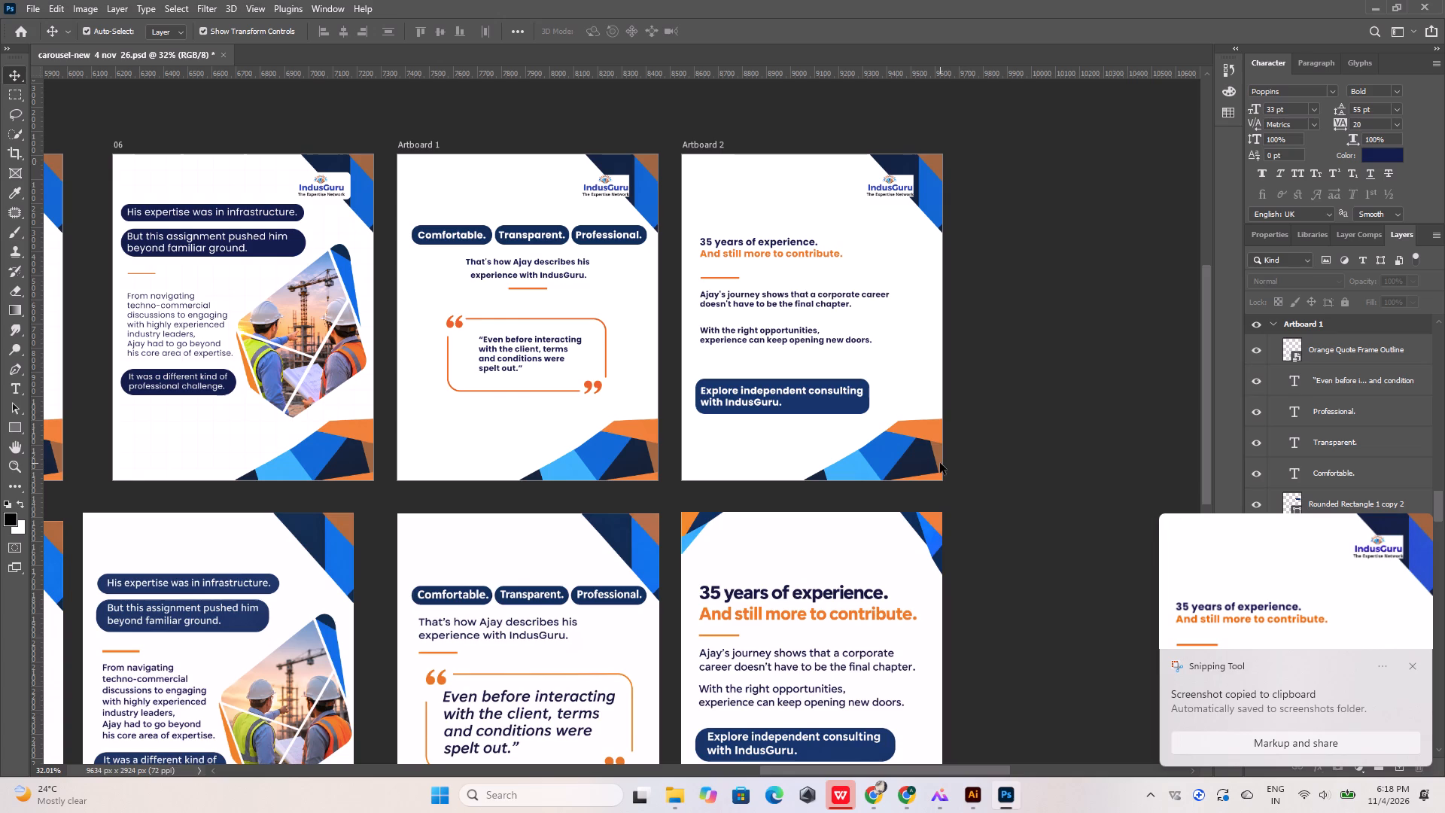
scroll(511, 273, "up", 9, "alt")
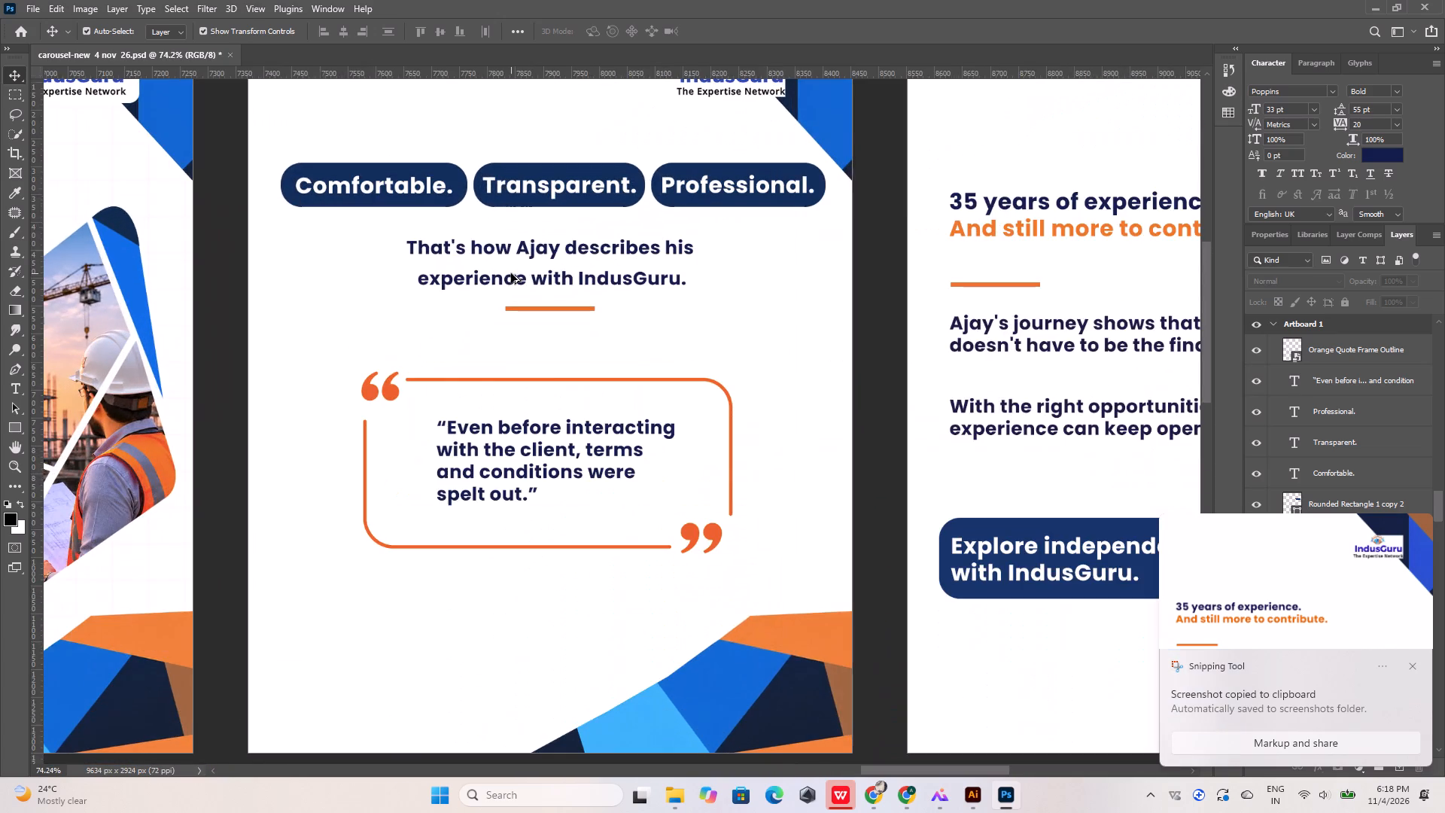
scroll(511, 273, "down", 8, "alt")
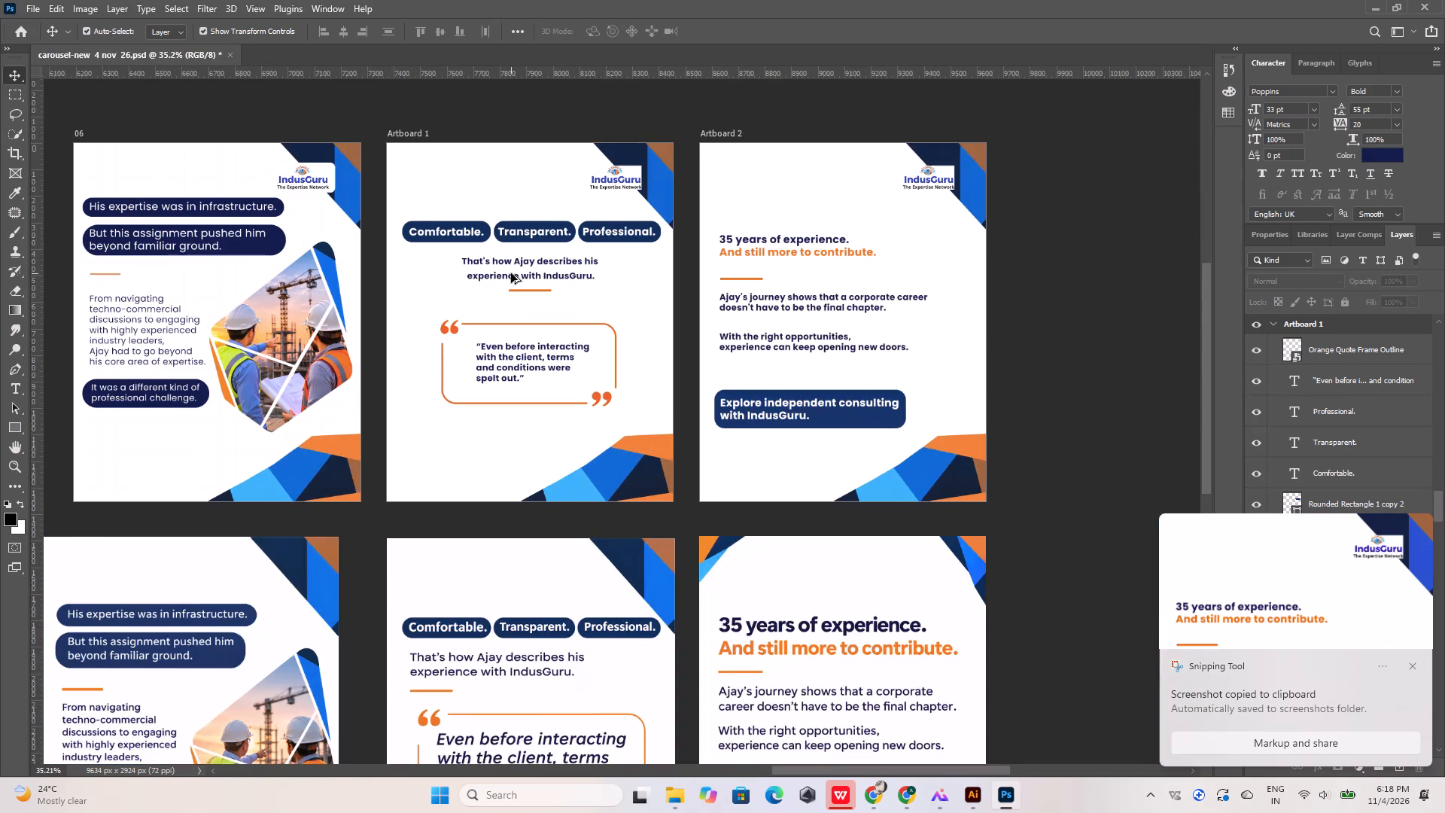
Move the "That's how Ajay describes his experience with IndusGuru." text and the orange divider together down about 20 px on Artboard 1.
left_click(511, 273)
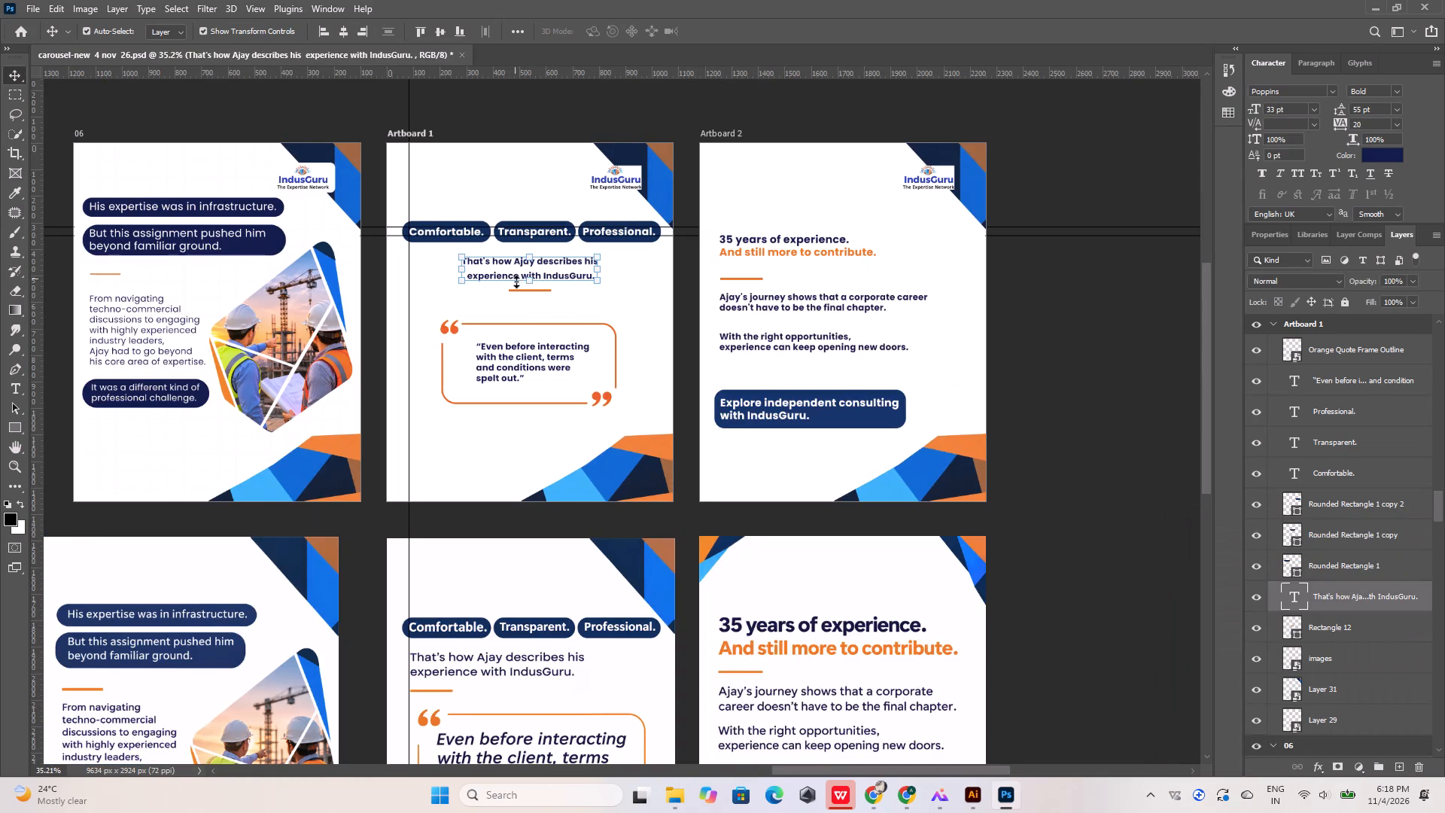
scroll(534, 299, "up", 9, "alt")
left_click(535, 279, "shift")
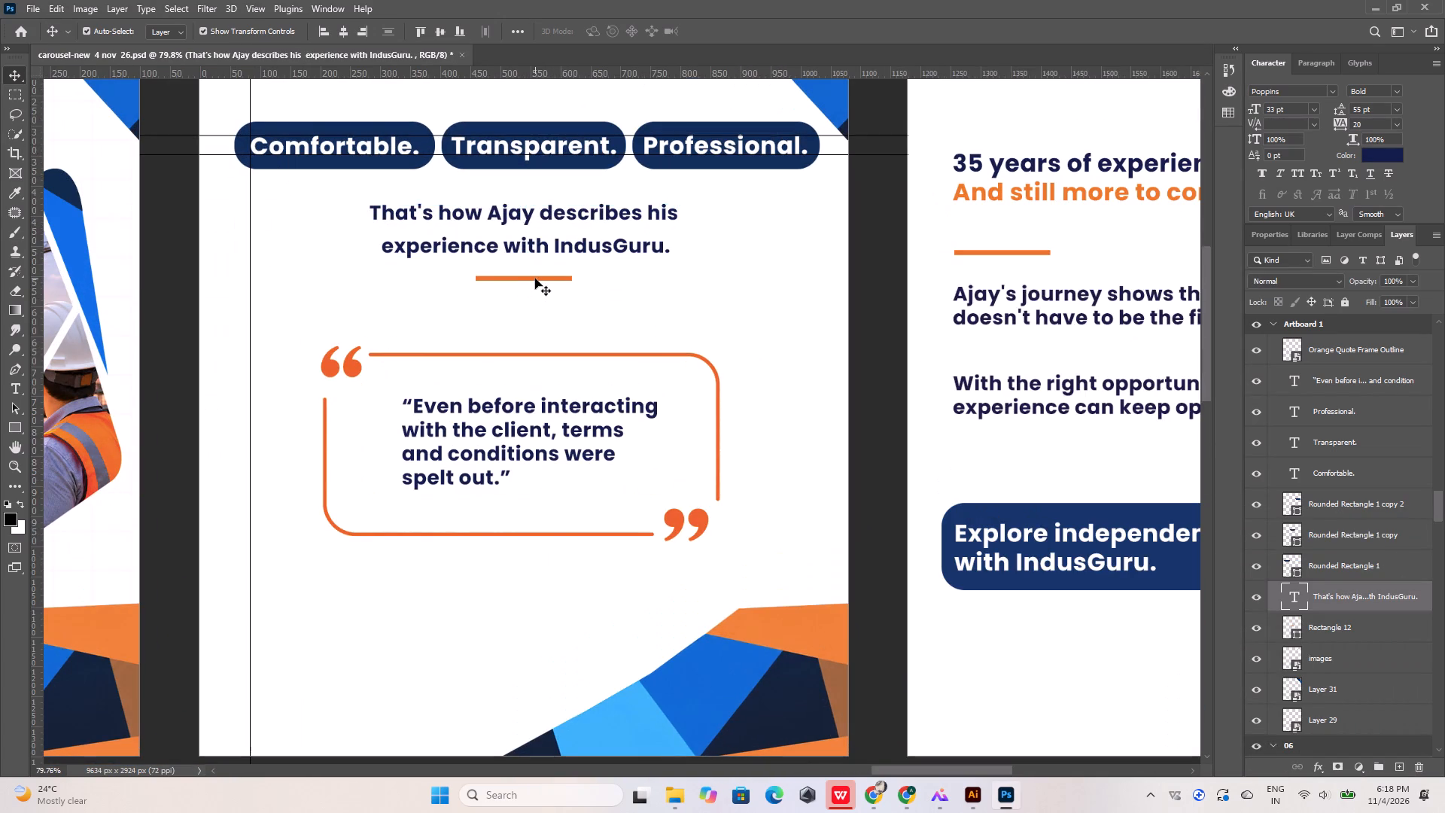
key("shift+Down")
key("shift+Down")
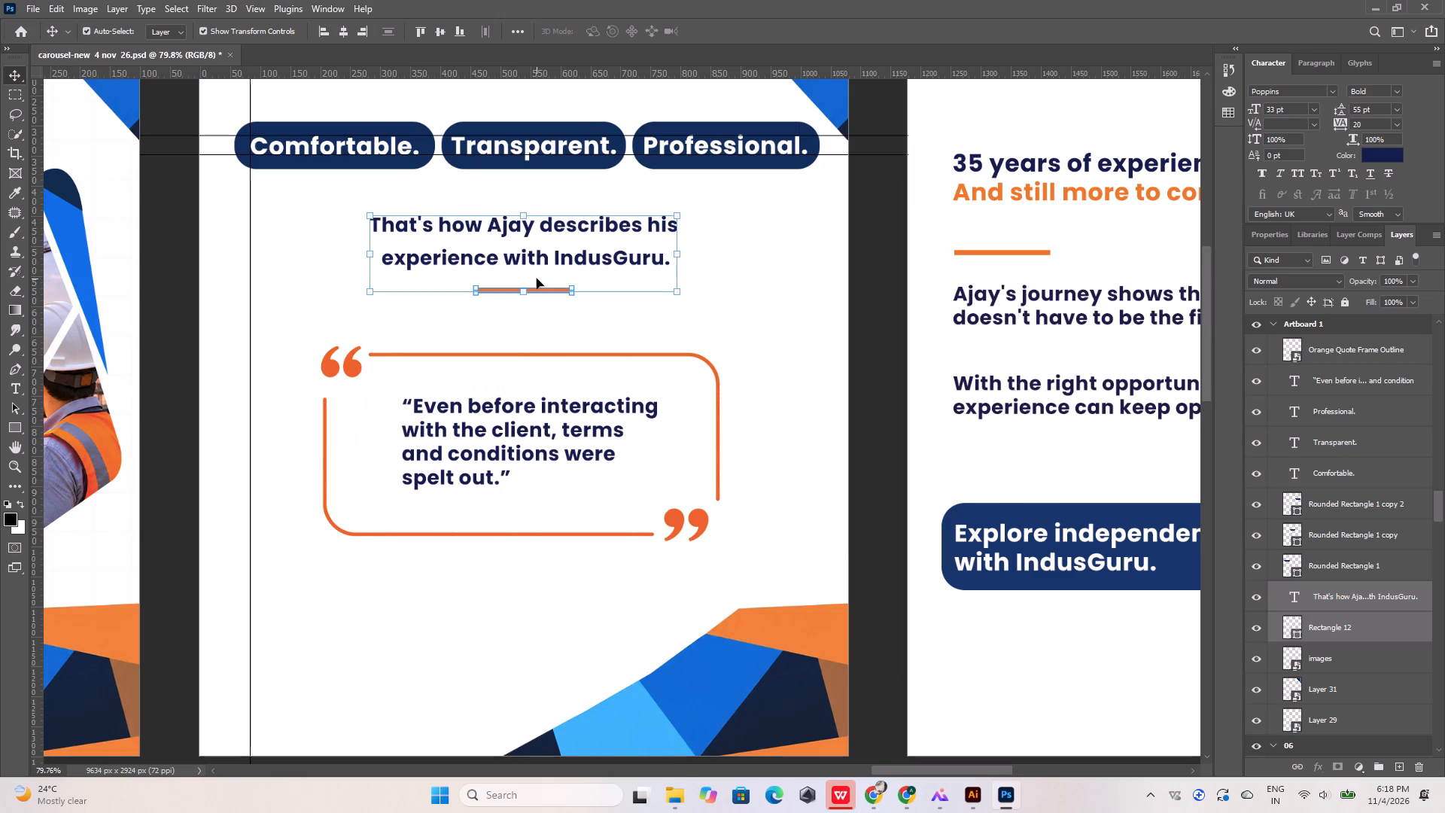
left_click(847, 235)
scroll(333, 266, "down", 10, "alt")
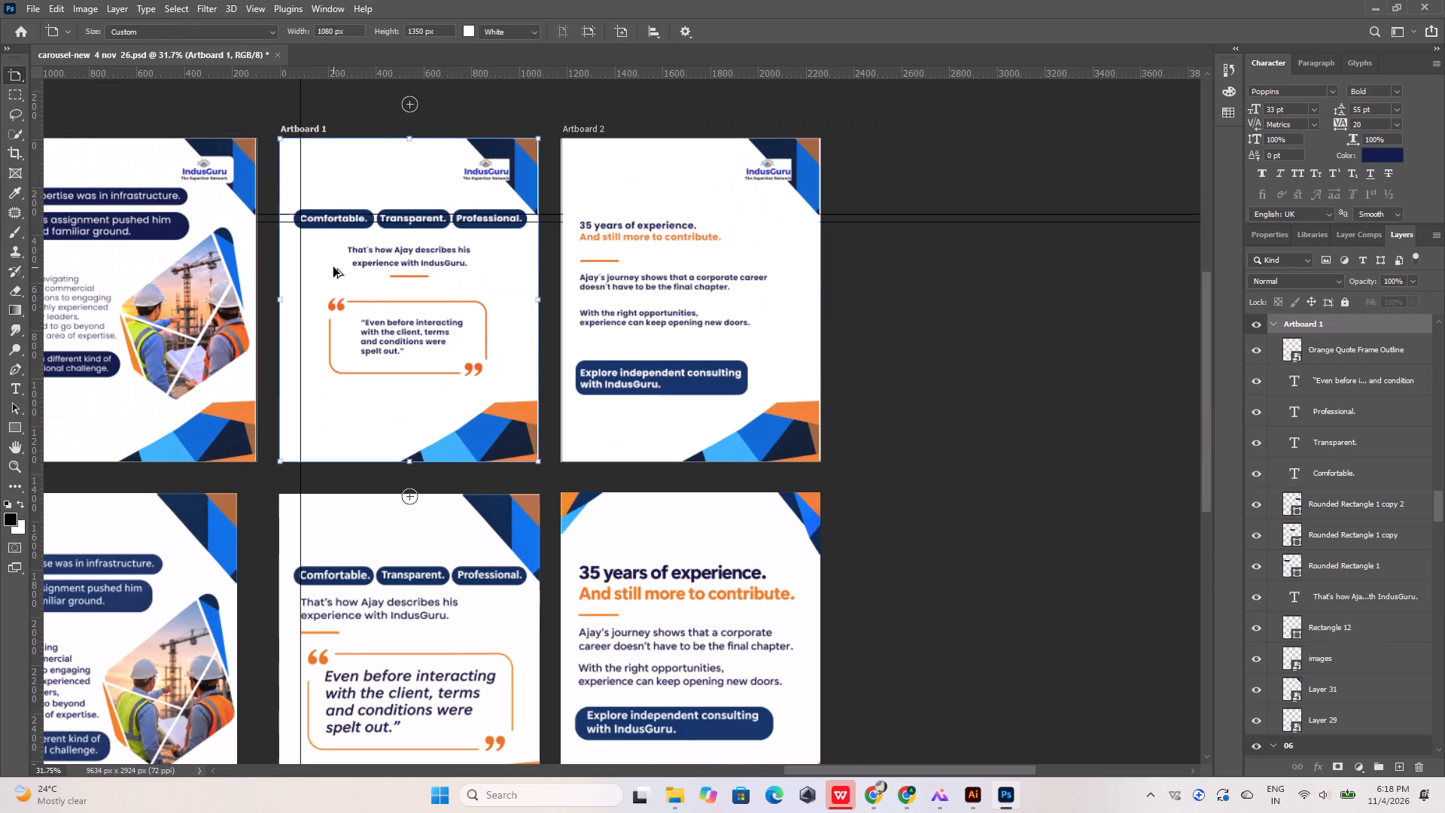
Set the "35 years of experience. And still more to contribute." heading to centred paragraph alignment and centre it horizontally on Artboard 2.
scroll(619, 239, "up", 7, "alt")
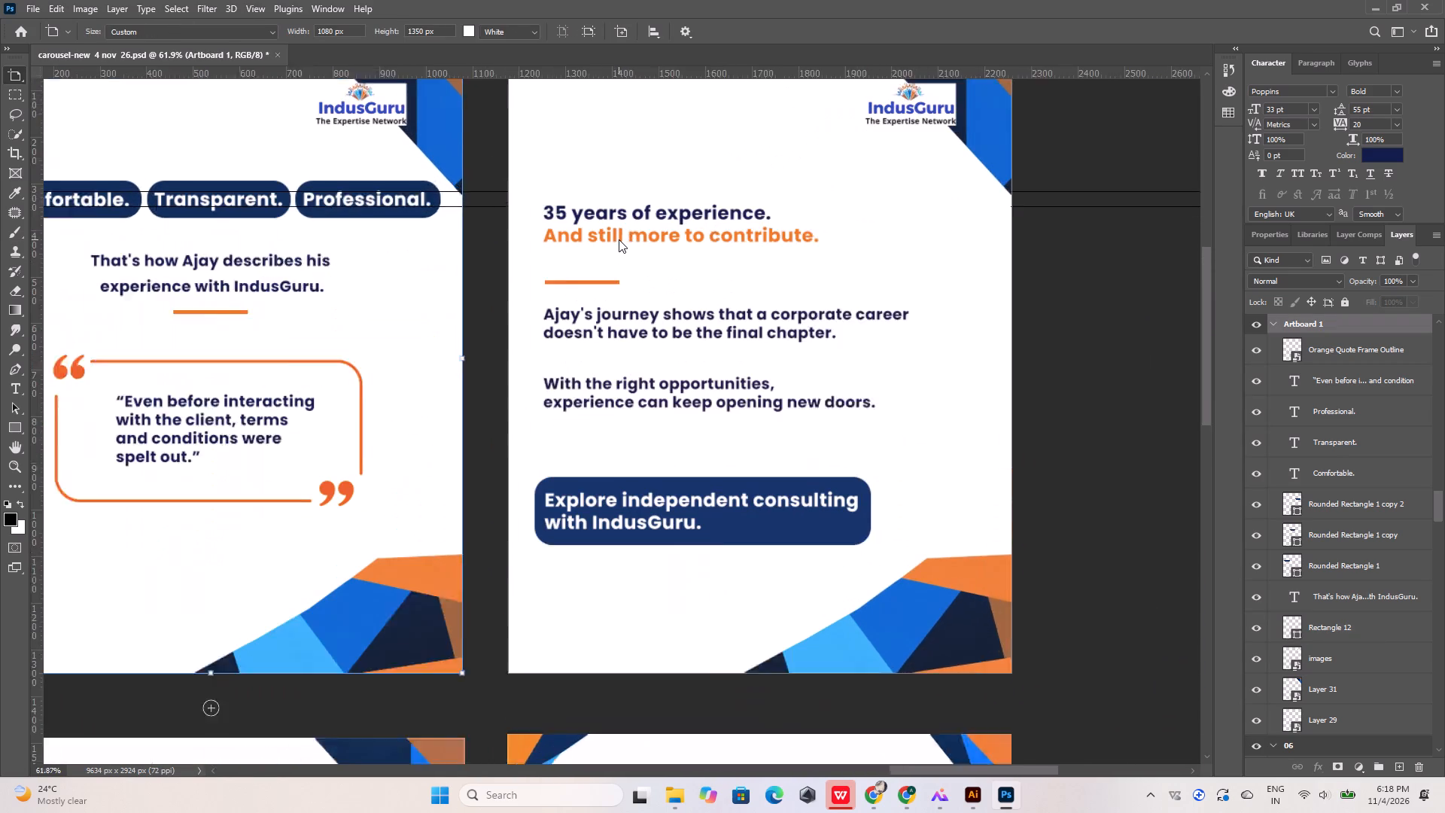
scroll(619, 239, "up", 1, "alt")
left_click(643, 212)
scroll(685, 270, "down", 4, "alt")
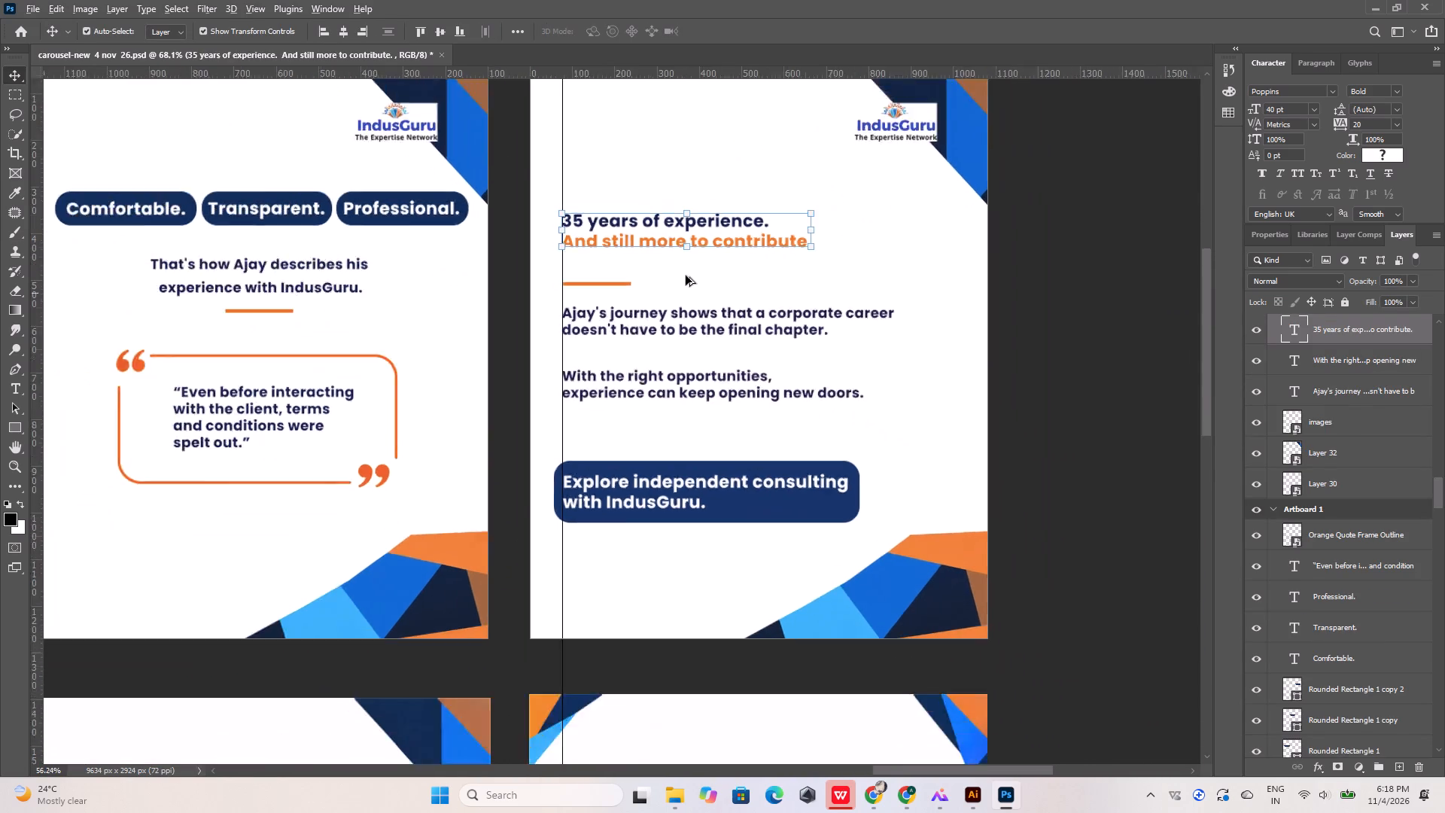
scroll(686, 276, "down", 5, "alt")
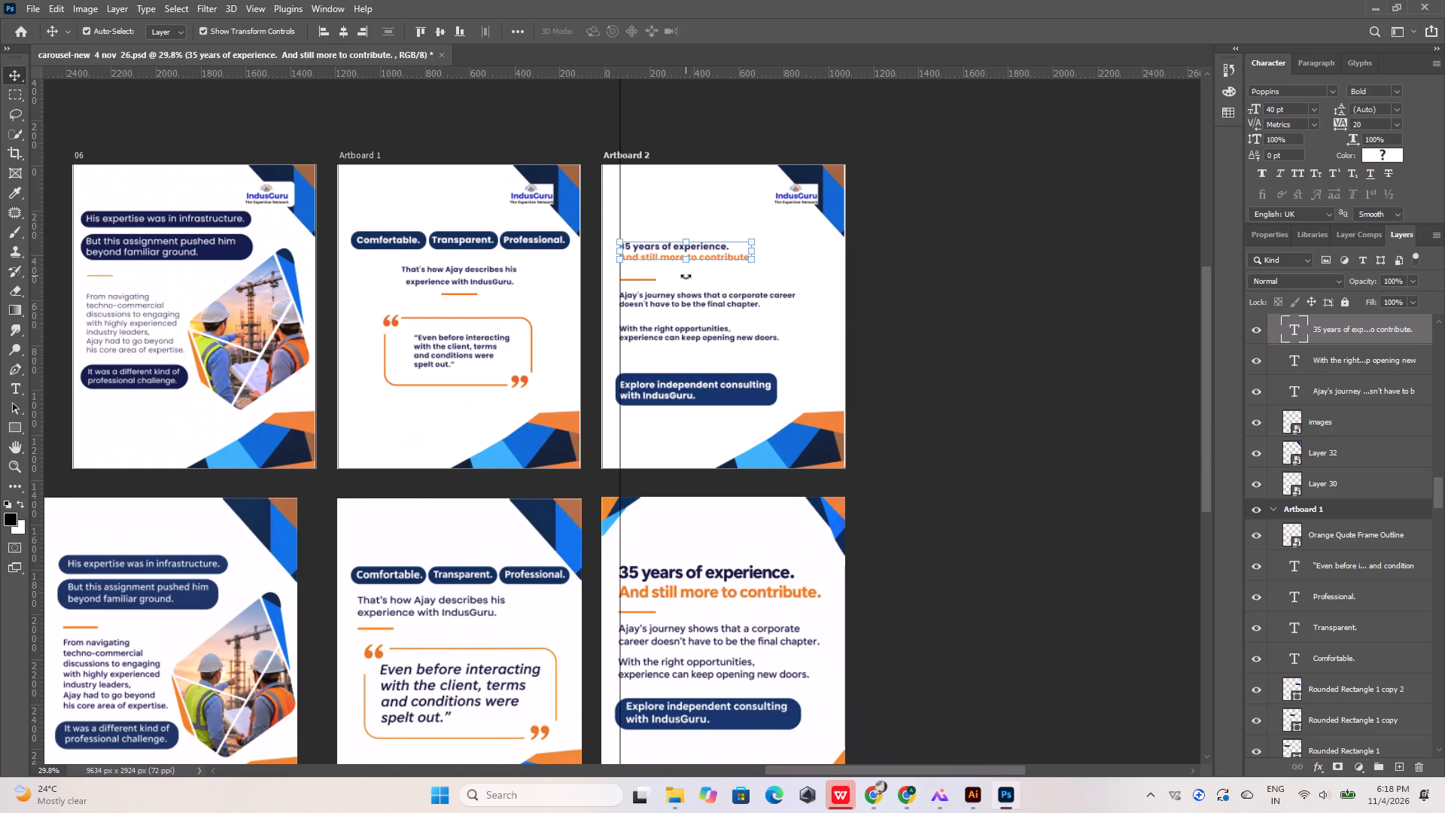
scroll(686, 276, "up", 4, "alt")
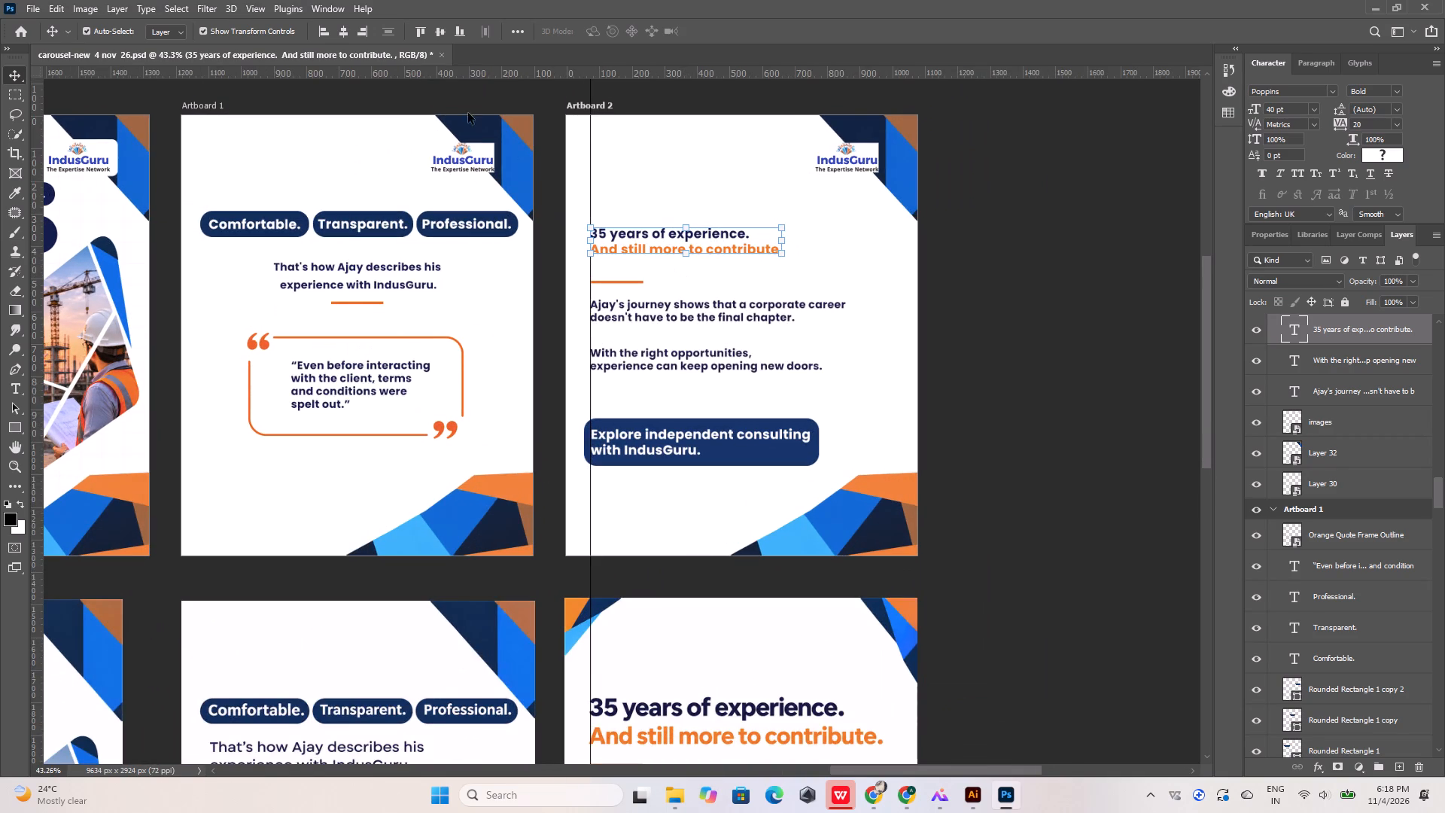
left_click(343, 30)
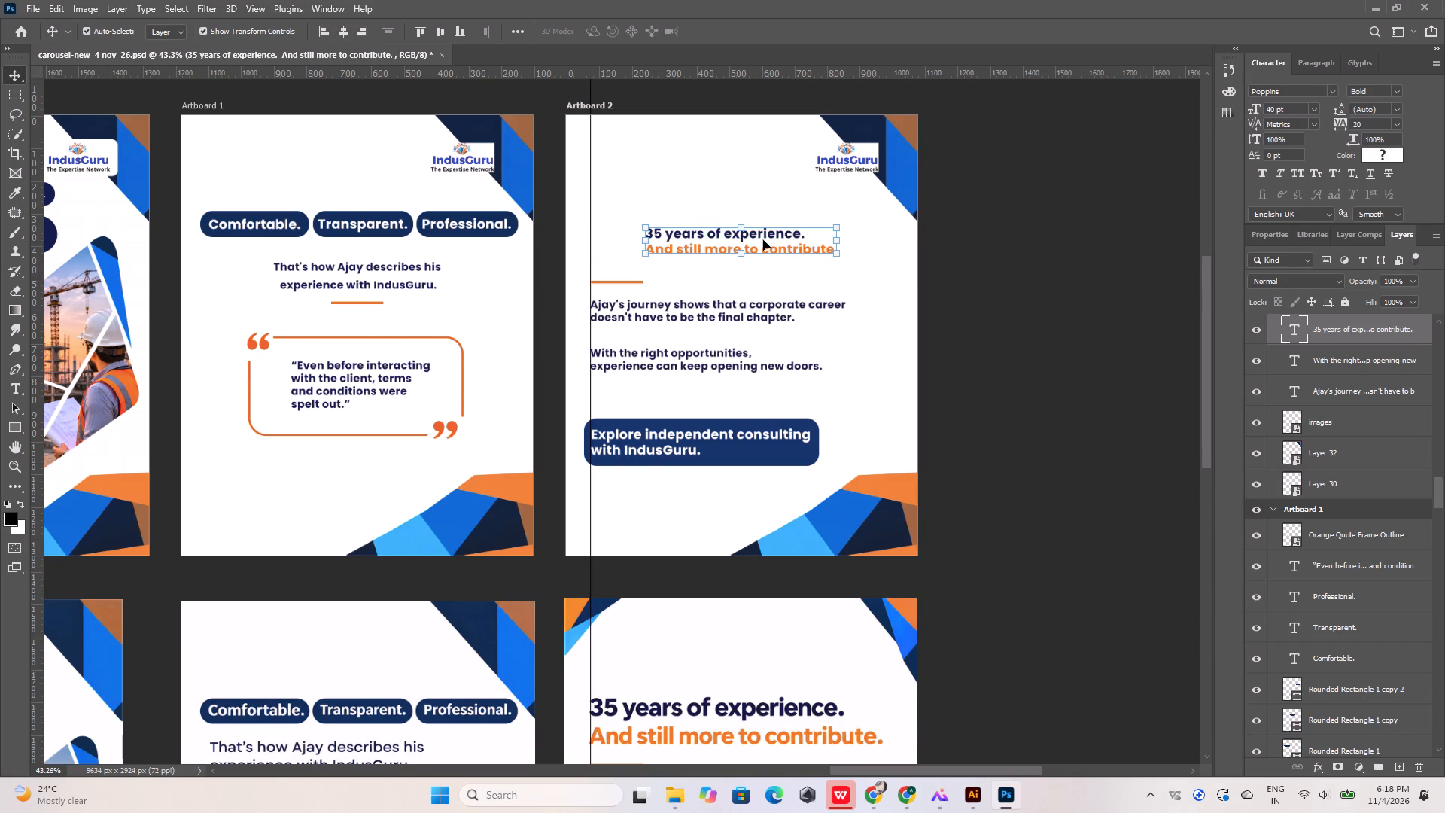
left_click(604, 106)
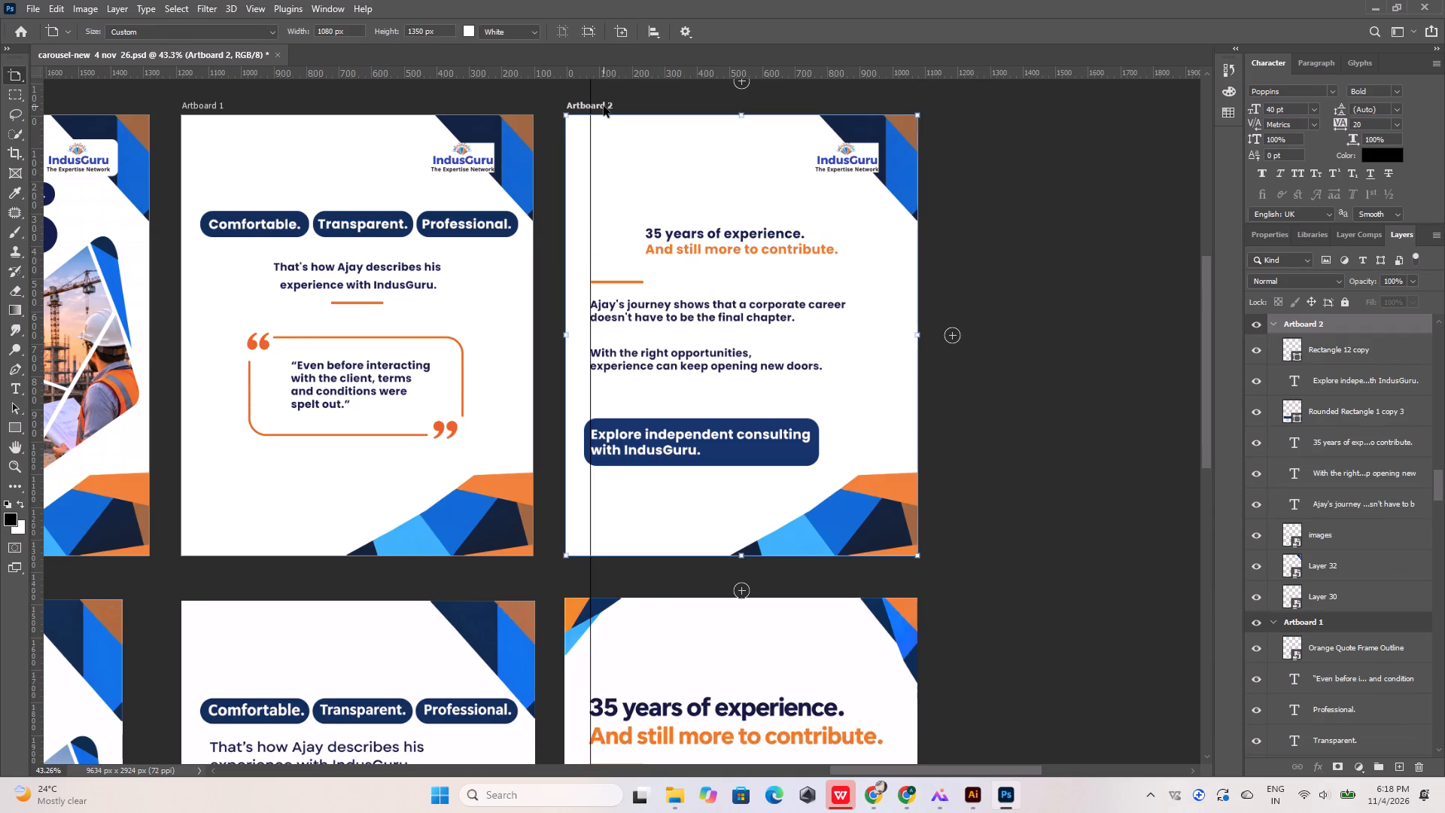
double_click(709, 233)
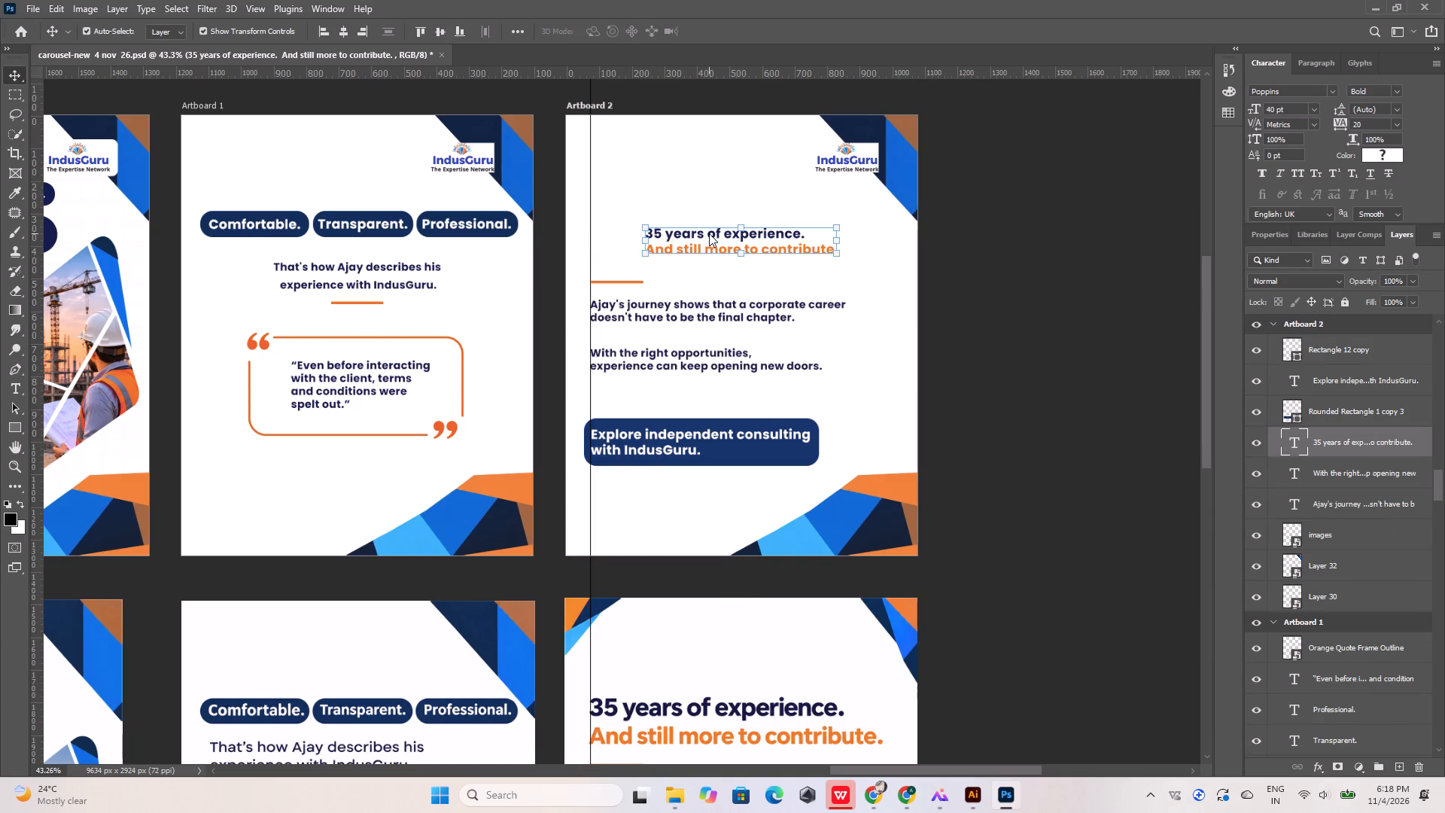
double_click(709, 233)
double_click(707, 246)
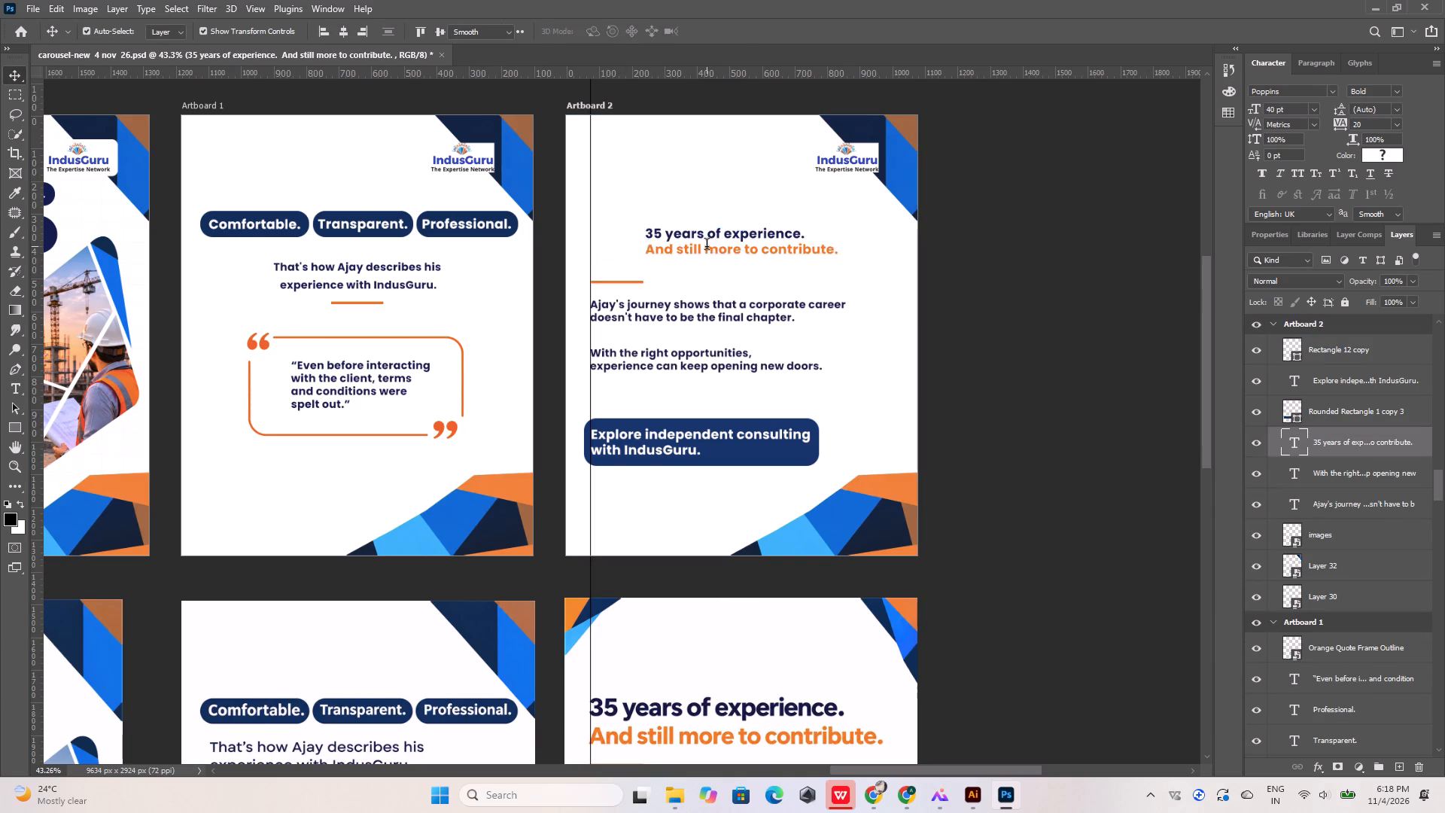
left_click(555, 30)
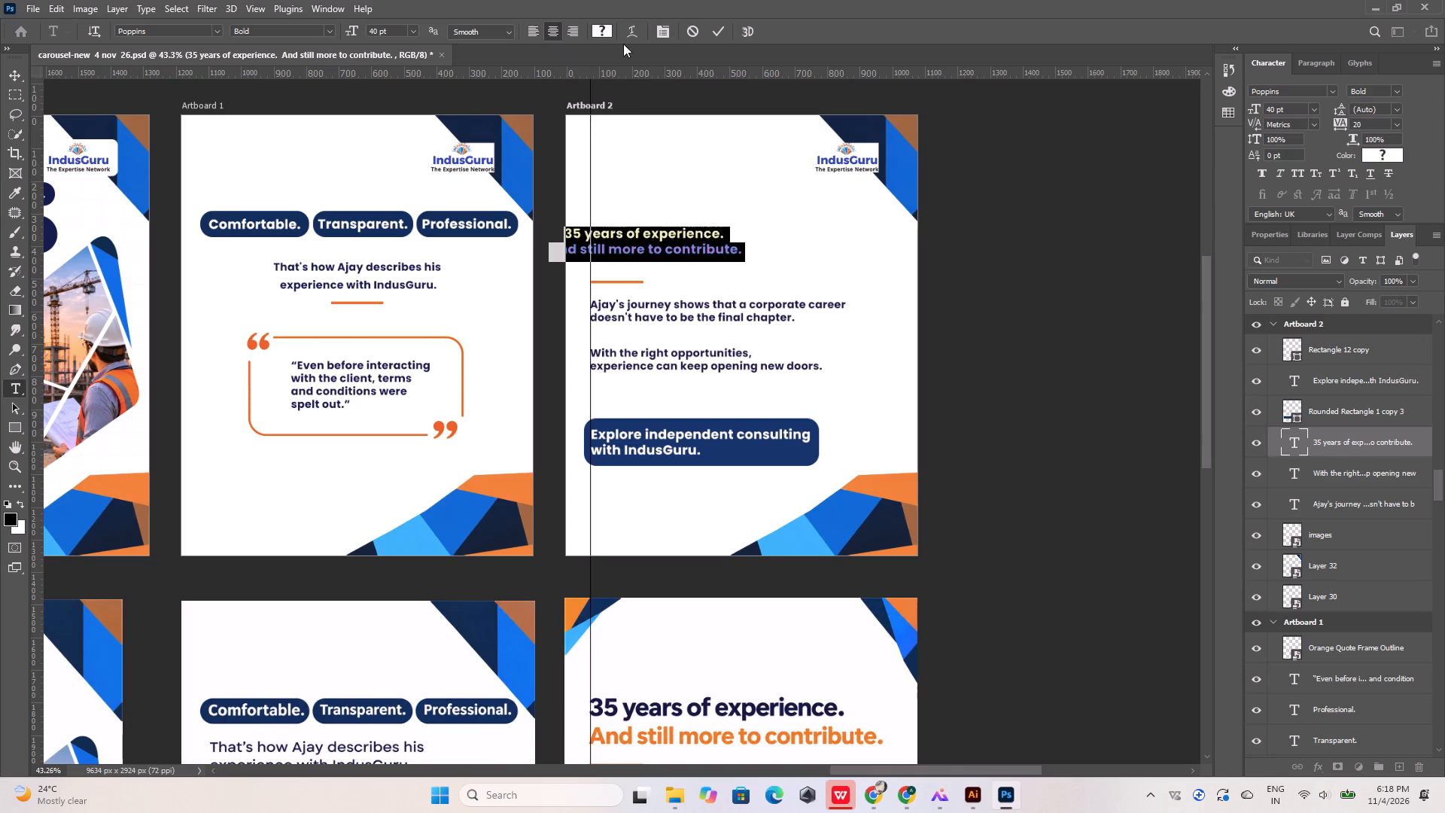
left_click(719, 28)
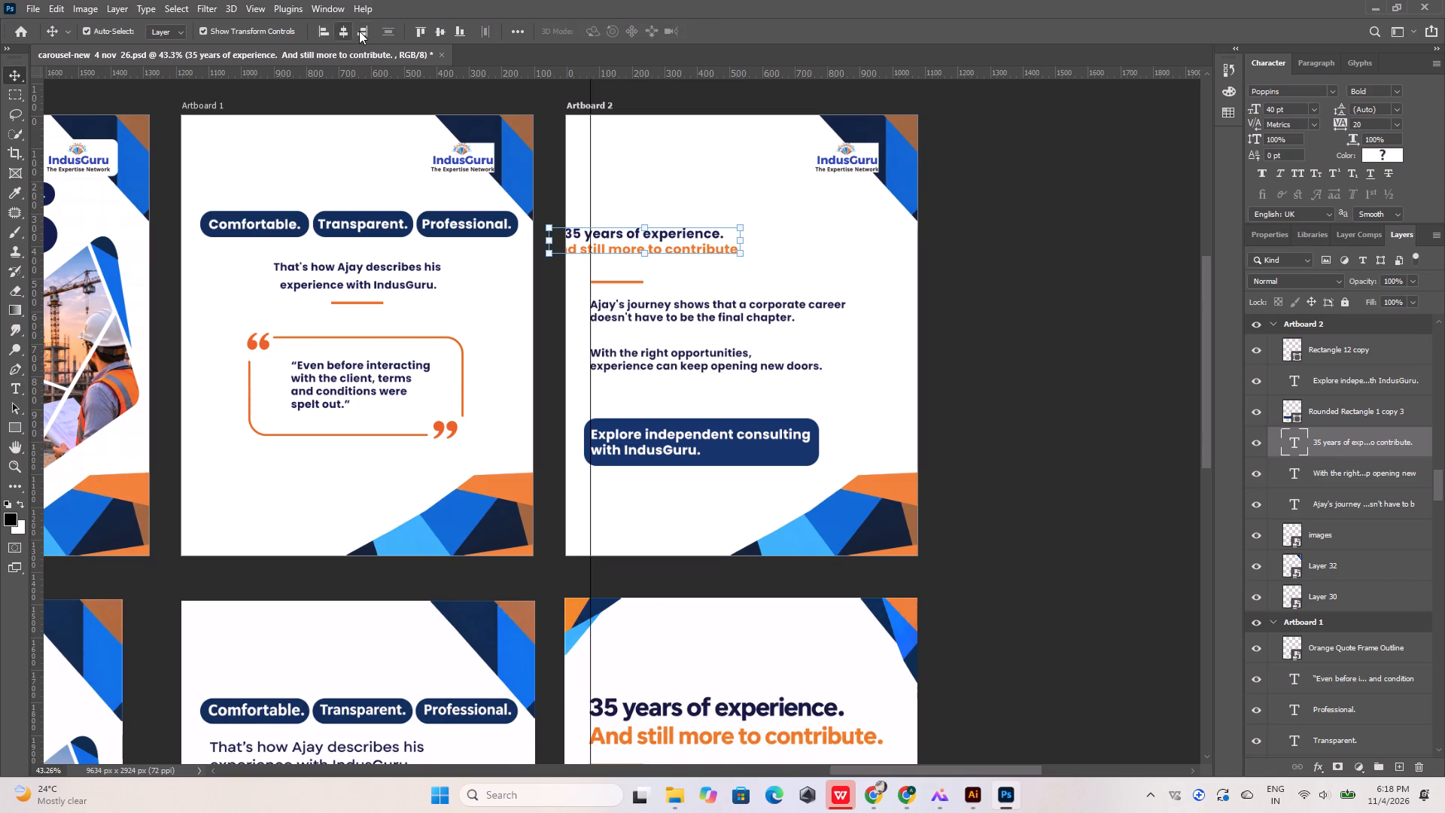
left_click(341, 29)
Set the "Ajay's journey shows that a corporate career" text to centred alignment and centre it horizontally on Artboard 2.
left_click(682, 305)
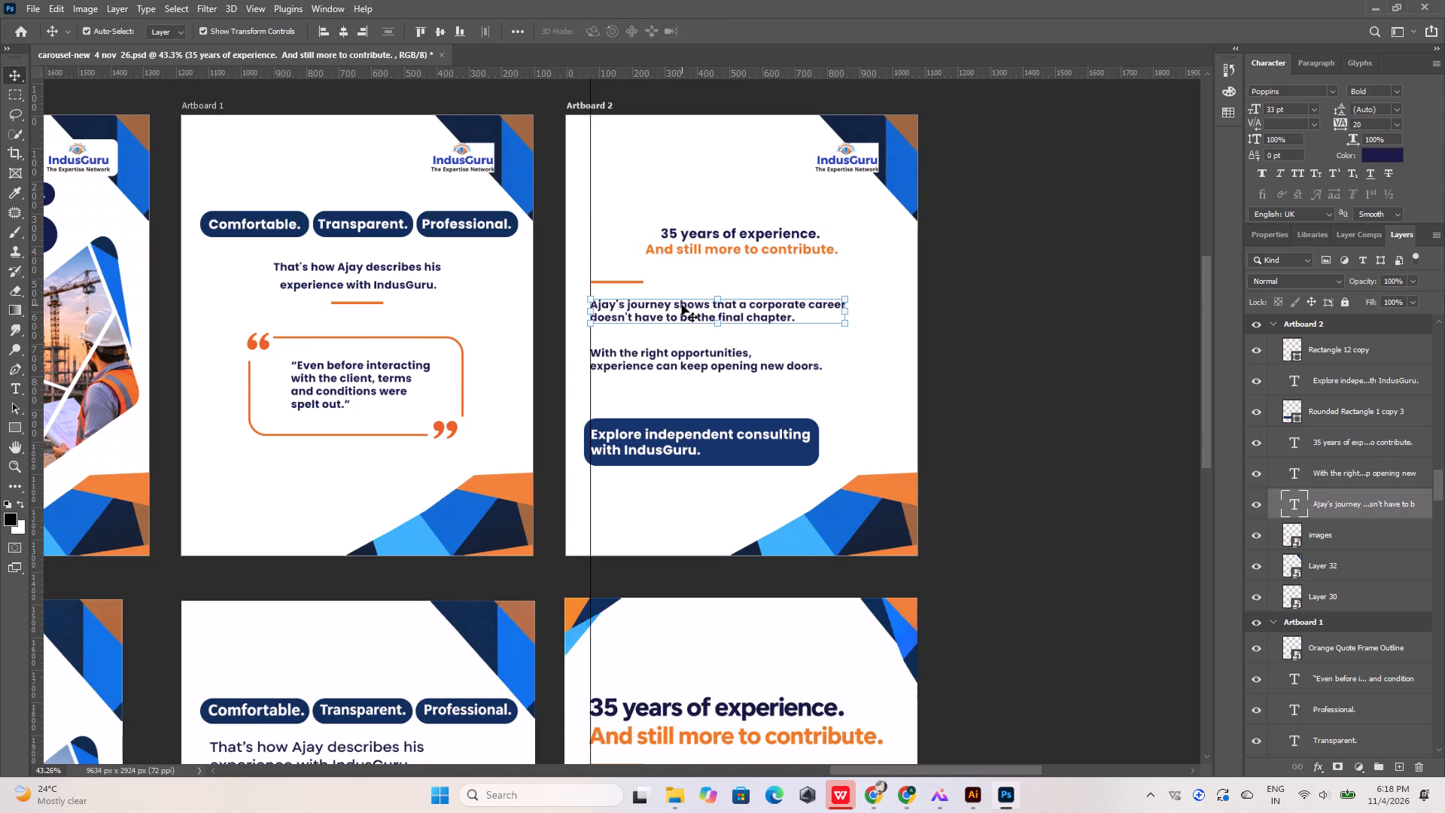
double_click(682, 305)
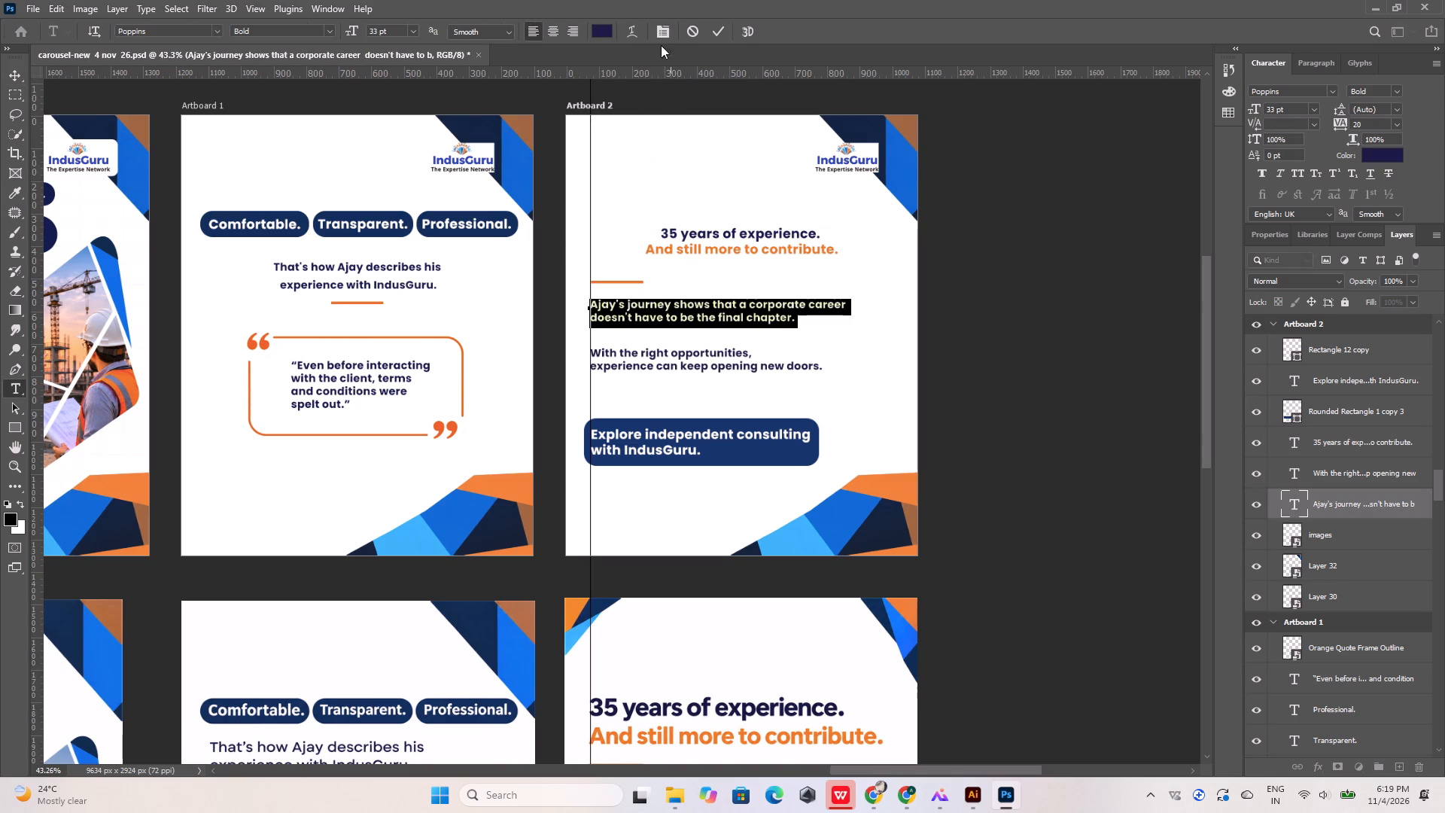
left_click(555, 29)
left_click(715, 30)
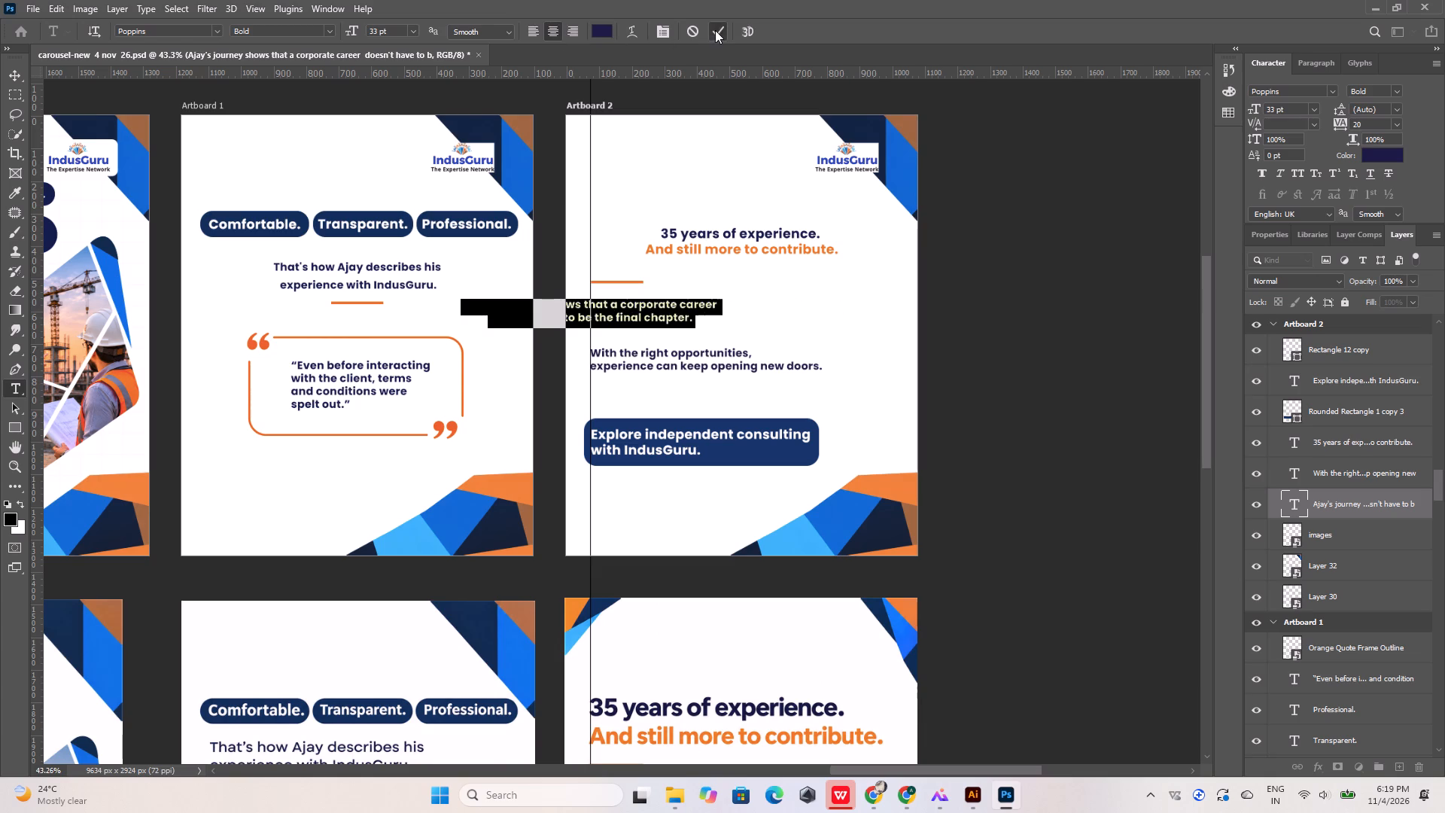
left_click(344, 30)
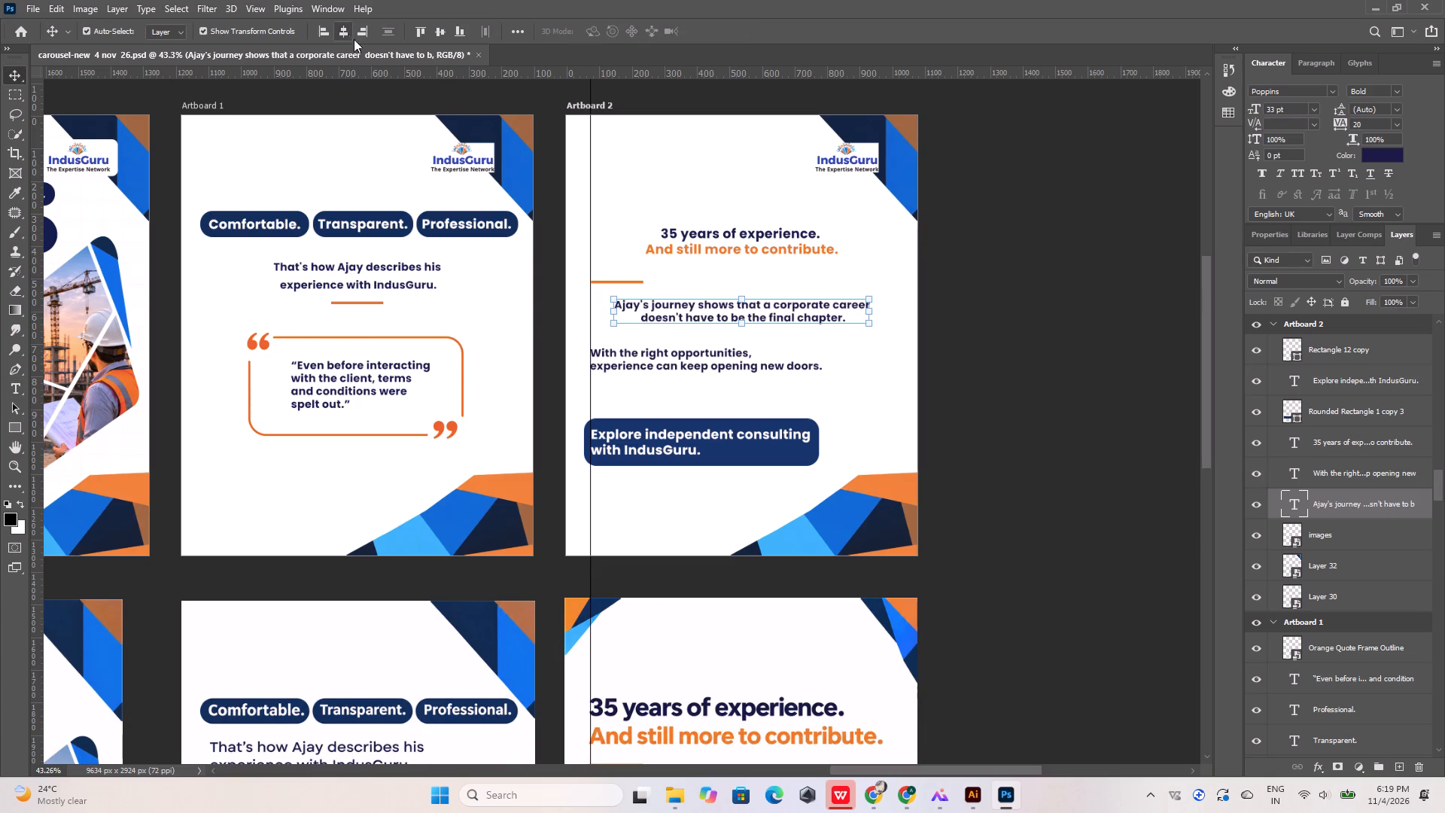
Set the "With the right opportunities" text to centred alignment and centre it horizontally on Artboard 2.
left_click(646, 349)
double_click(647, 349)
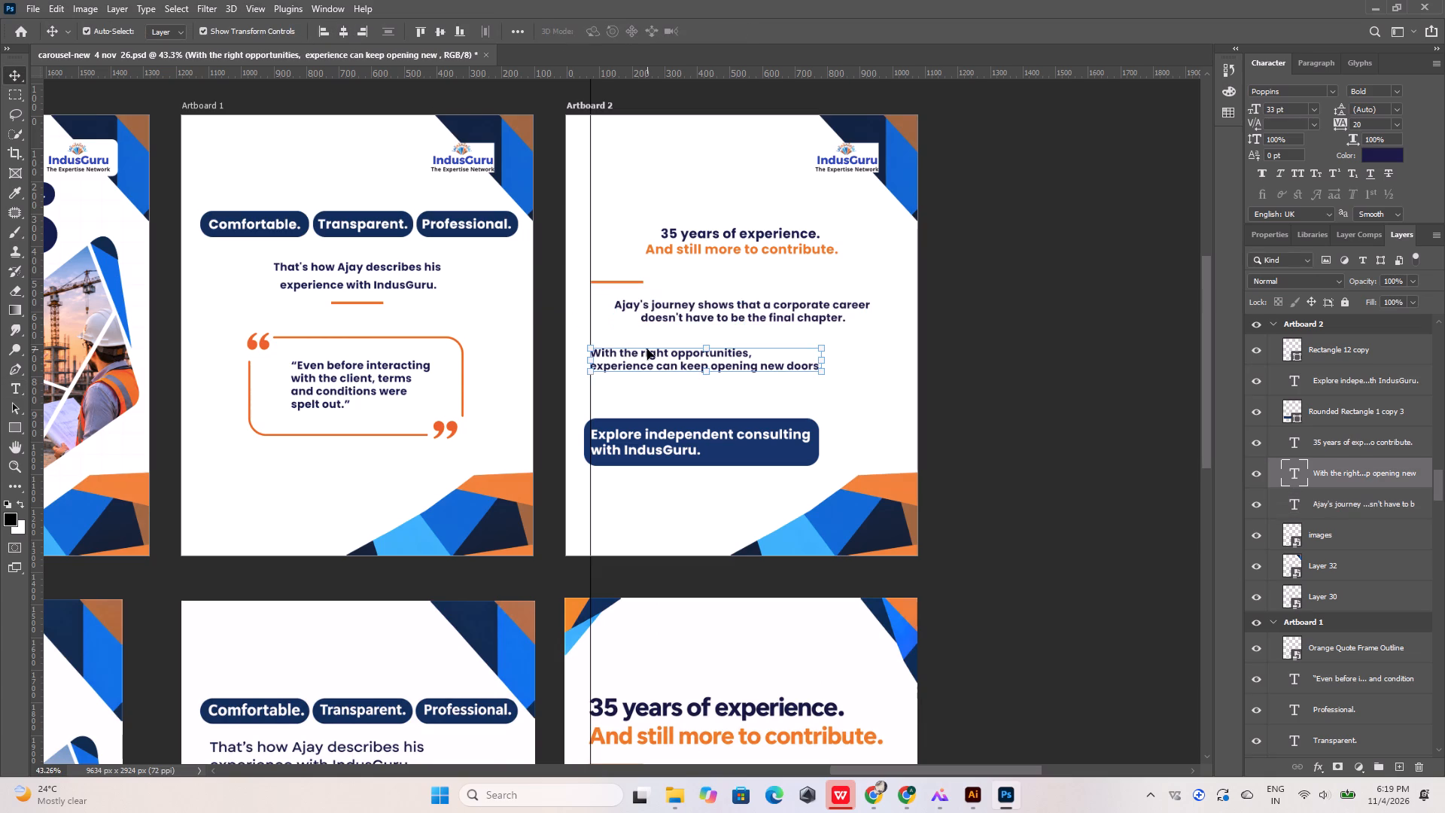
left_click(555, 30)
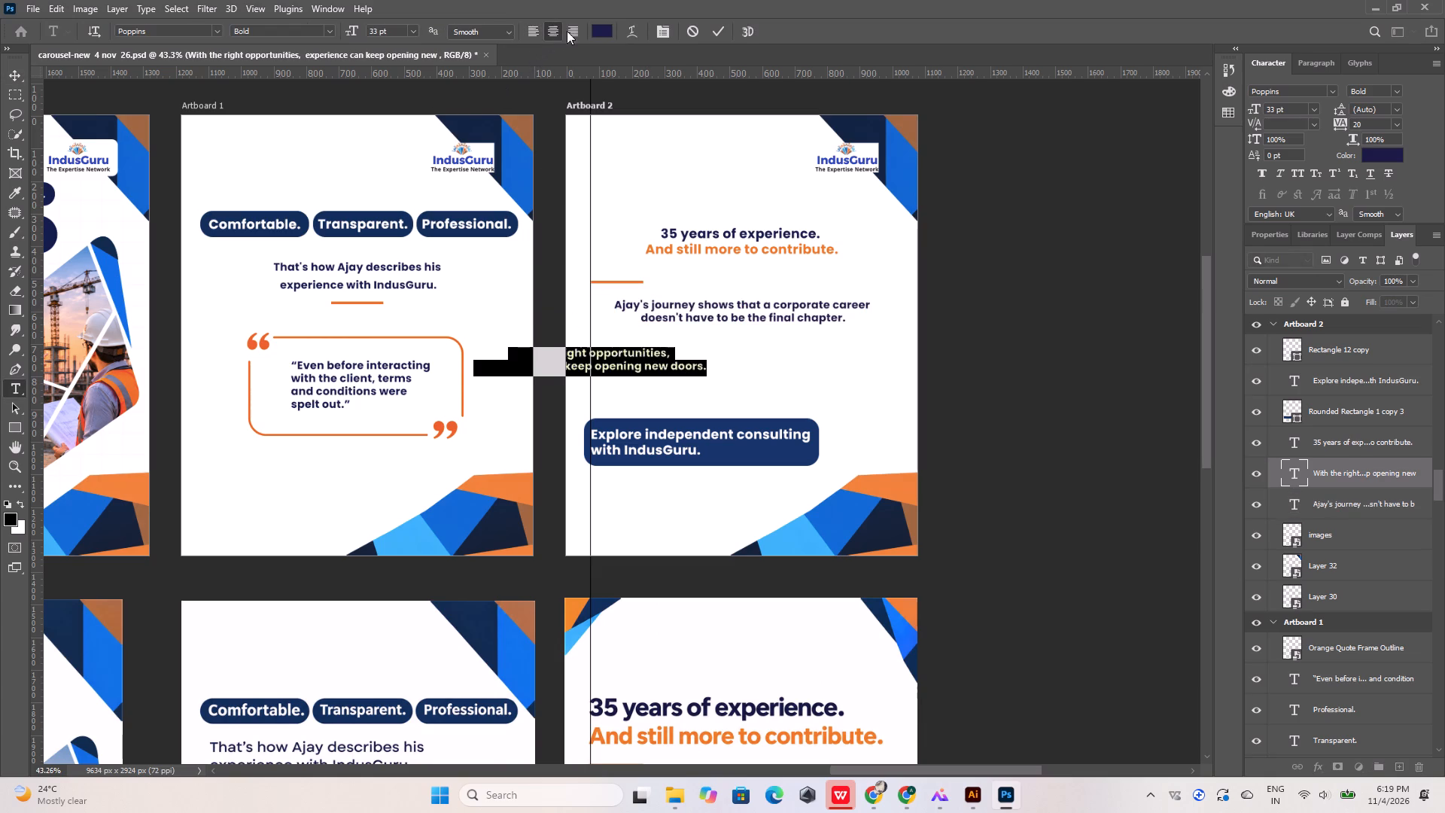
left_click(719, 29)
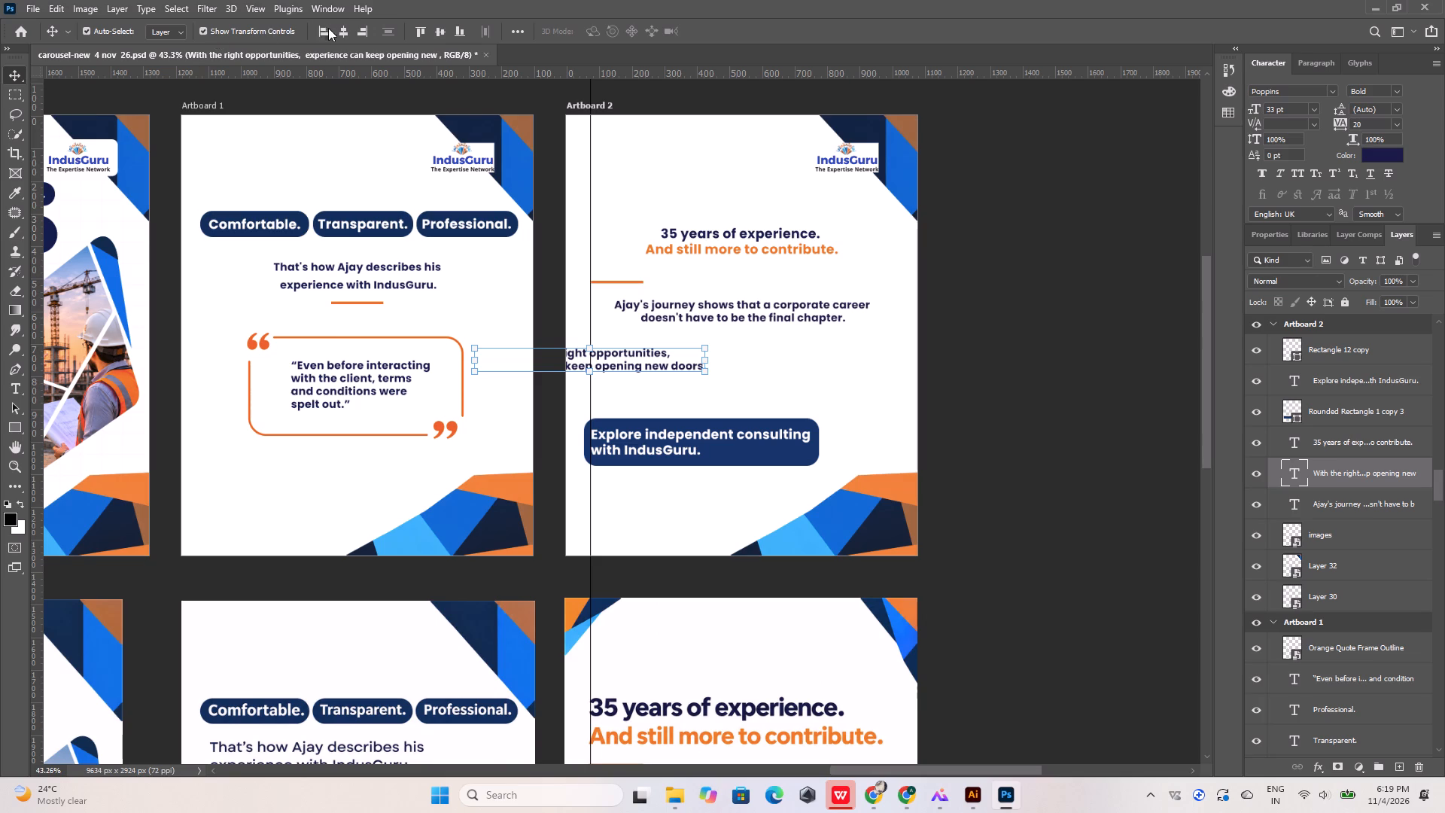
left_click(343, 28)
Centre-align the "Explore independent consulting with IndusGuru." text, and centre both it and its navy rounded box horizontally on Artboard 2.
left_click(659, 435)
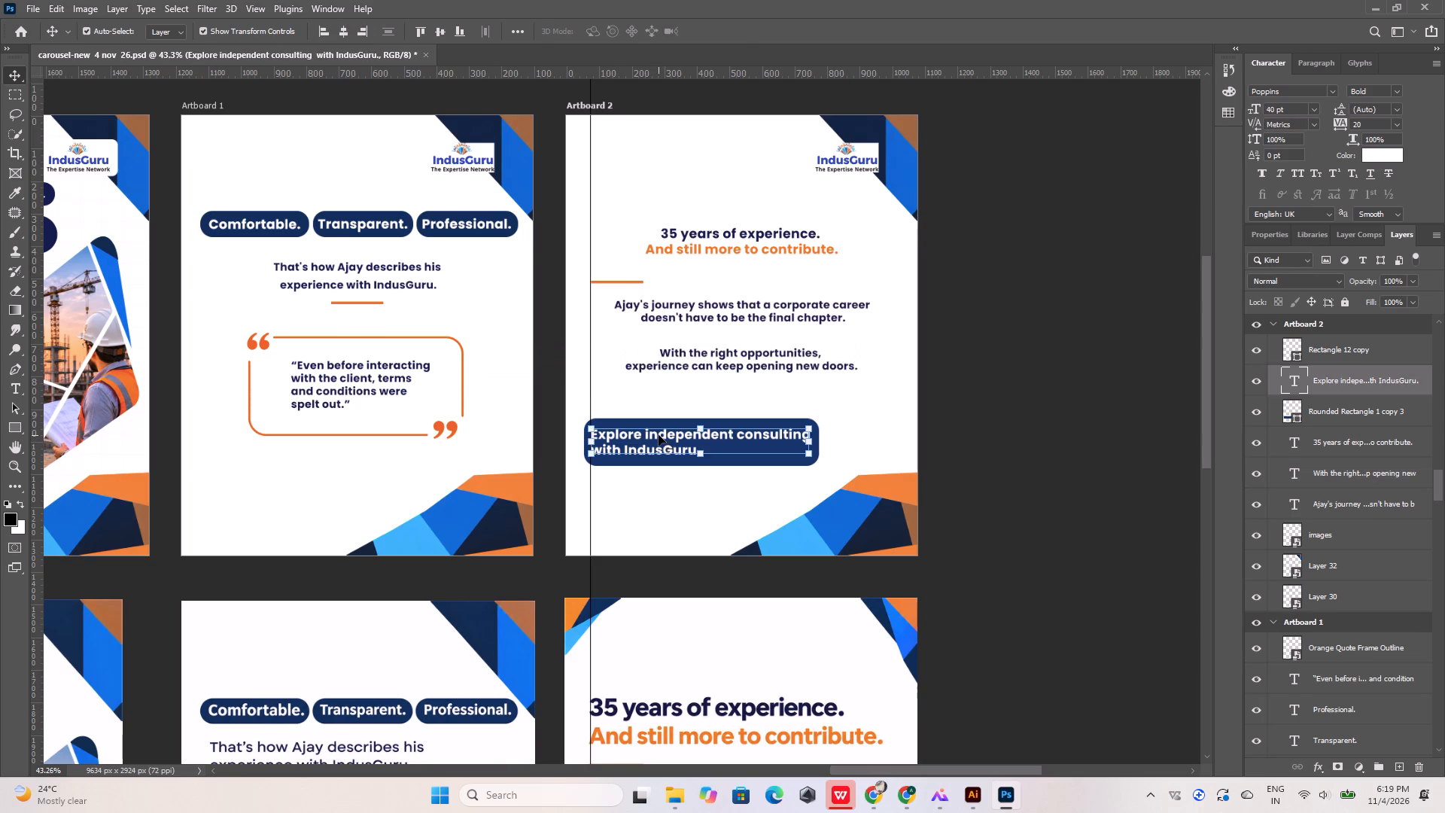
double_click(659, 435)
left_click(557, 30)
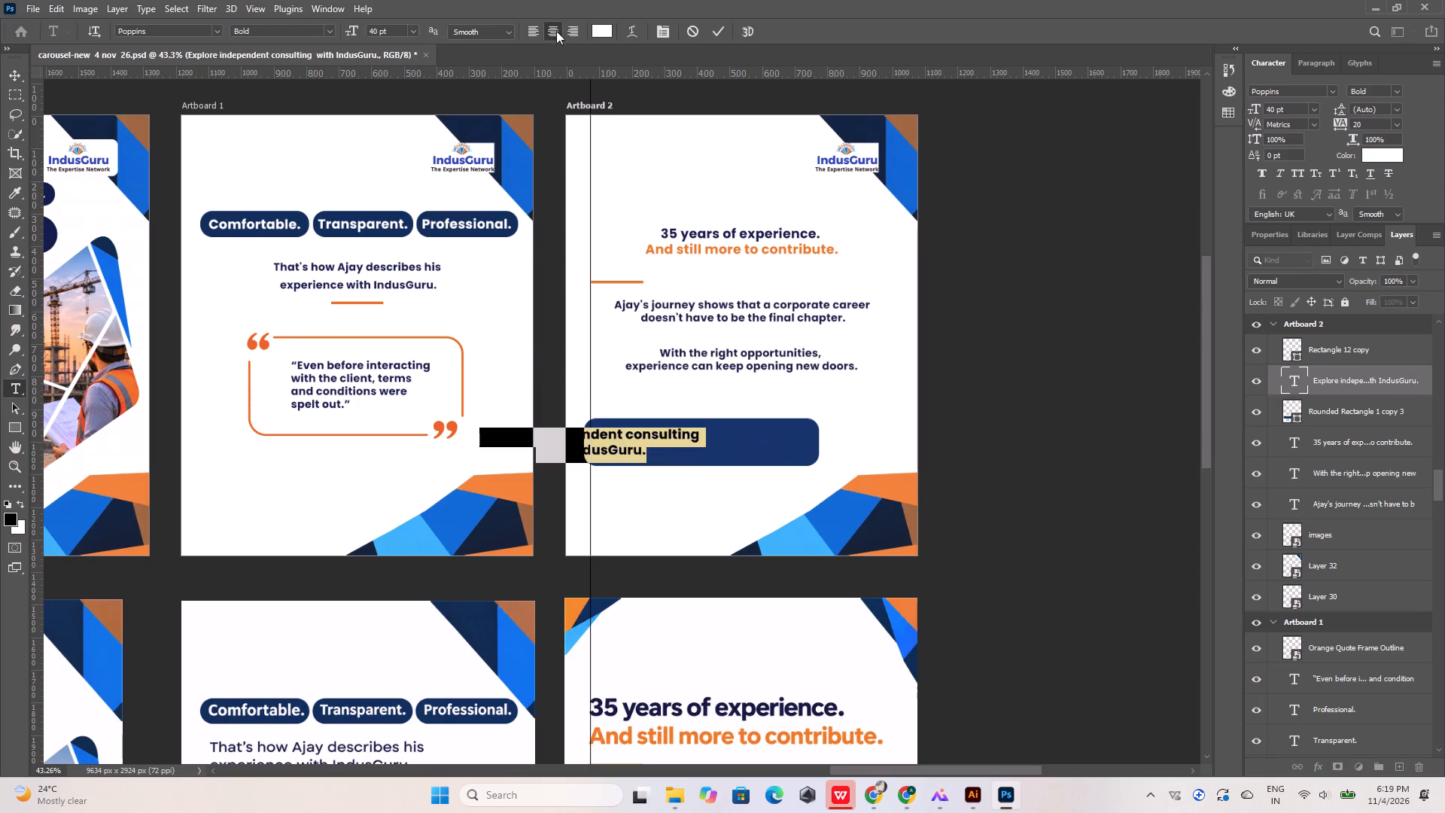
left_click(719, 32)
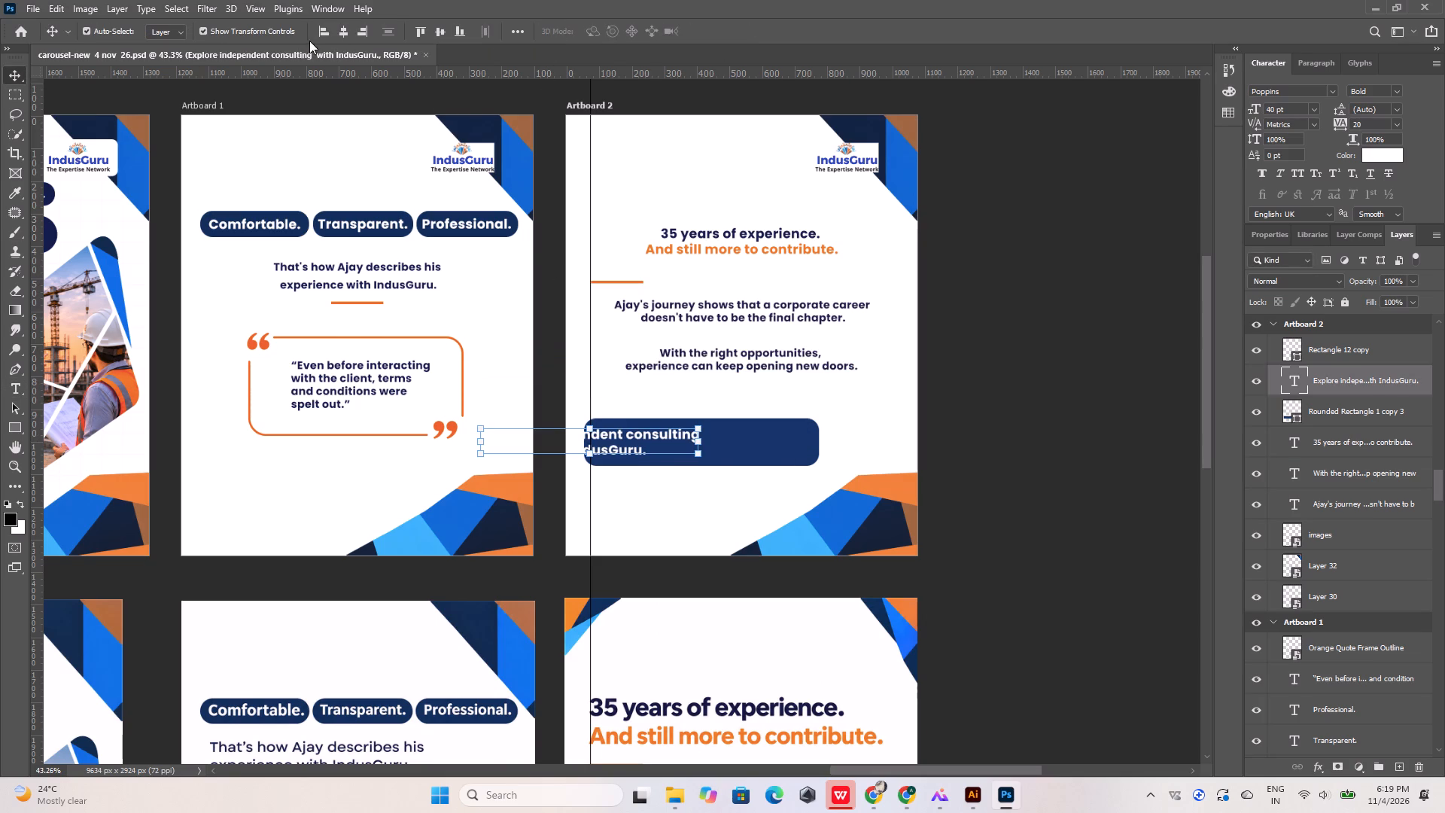
left_click(345, 30)
left_click(598, 440)
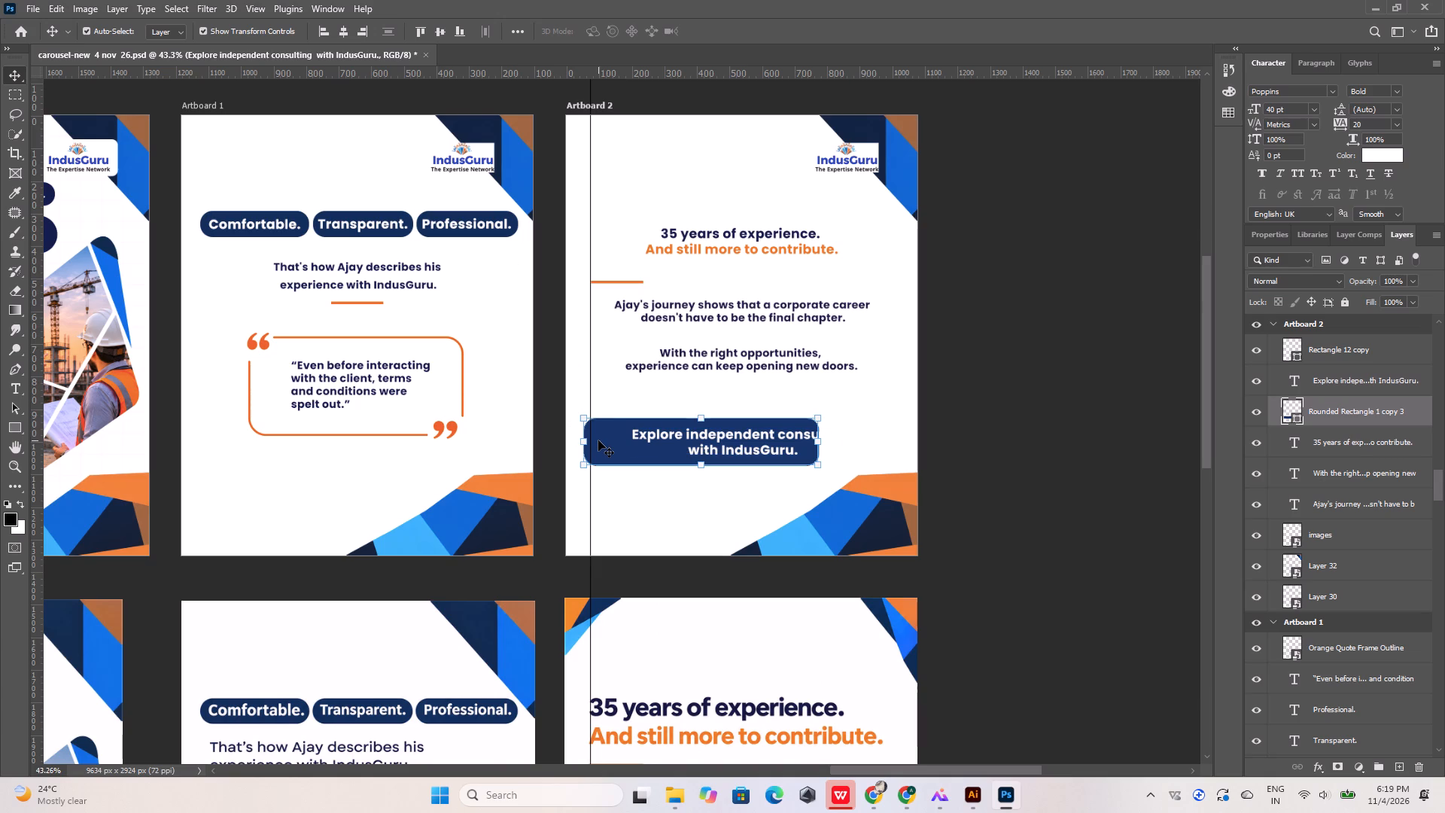
left_click(347, 29)
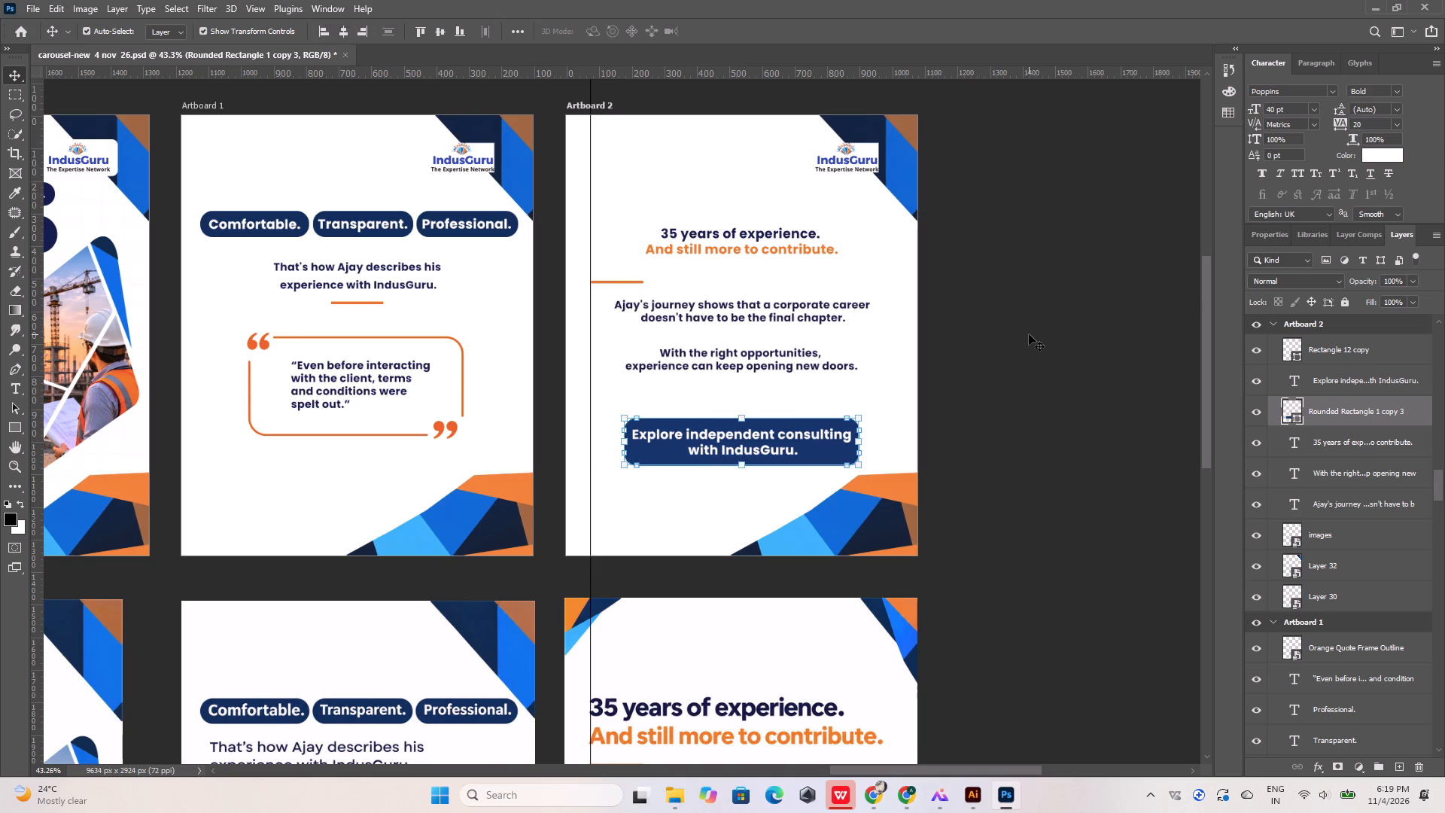
left_click(1029, 334)
Centre the orange divider line horizontally on Artboard 2, beneath the "And still more to contribute." heading.
scroll(794, 432, "up", 4)
left_click(609, 332)
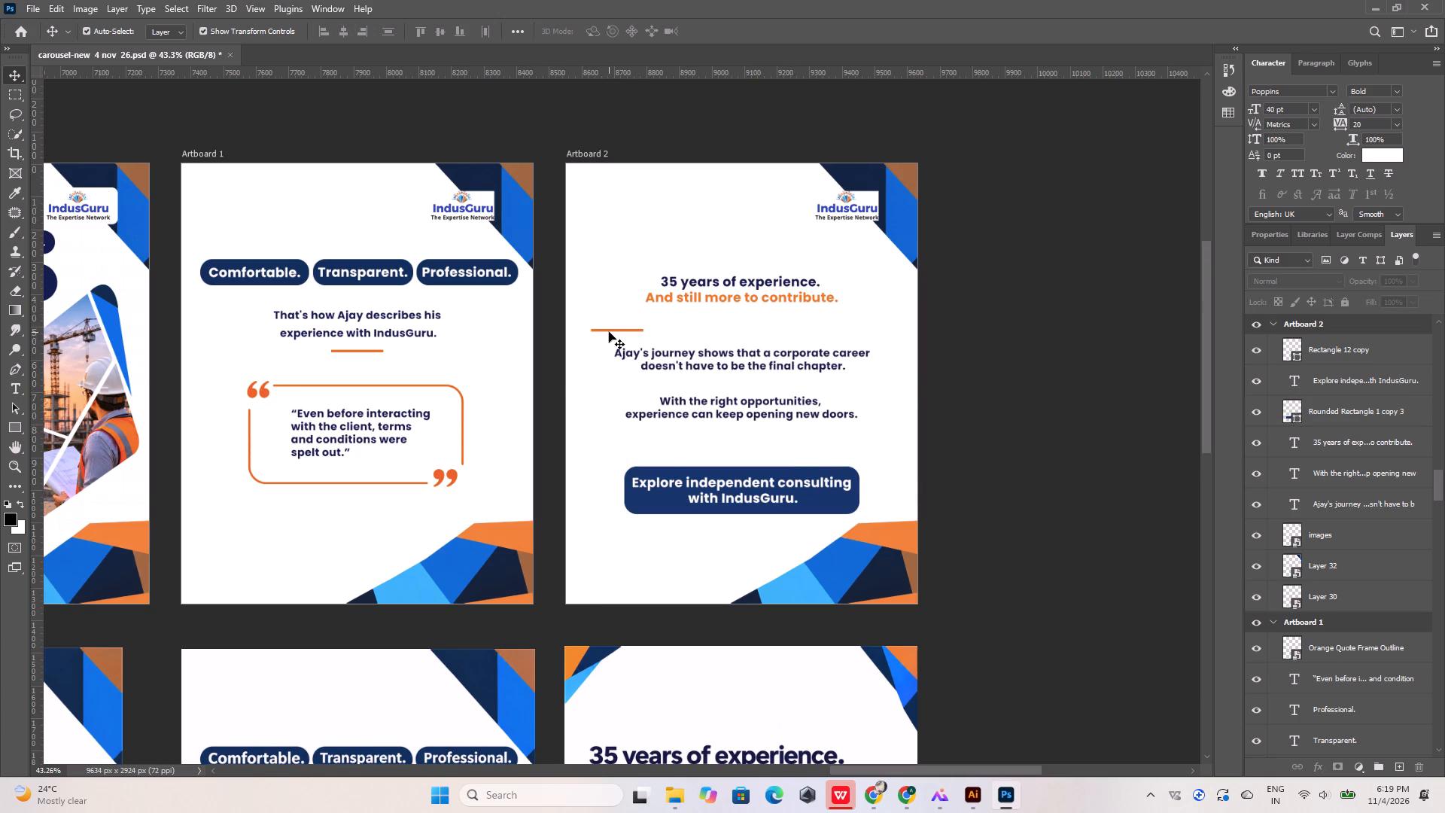
left_click(616, 327)
left_click(618, 330)
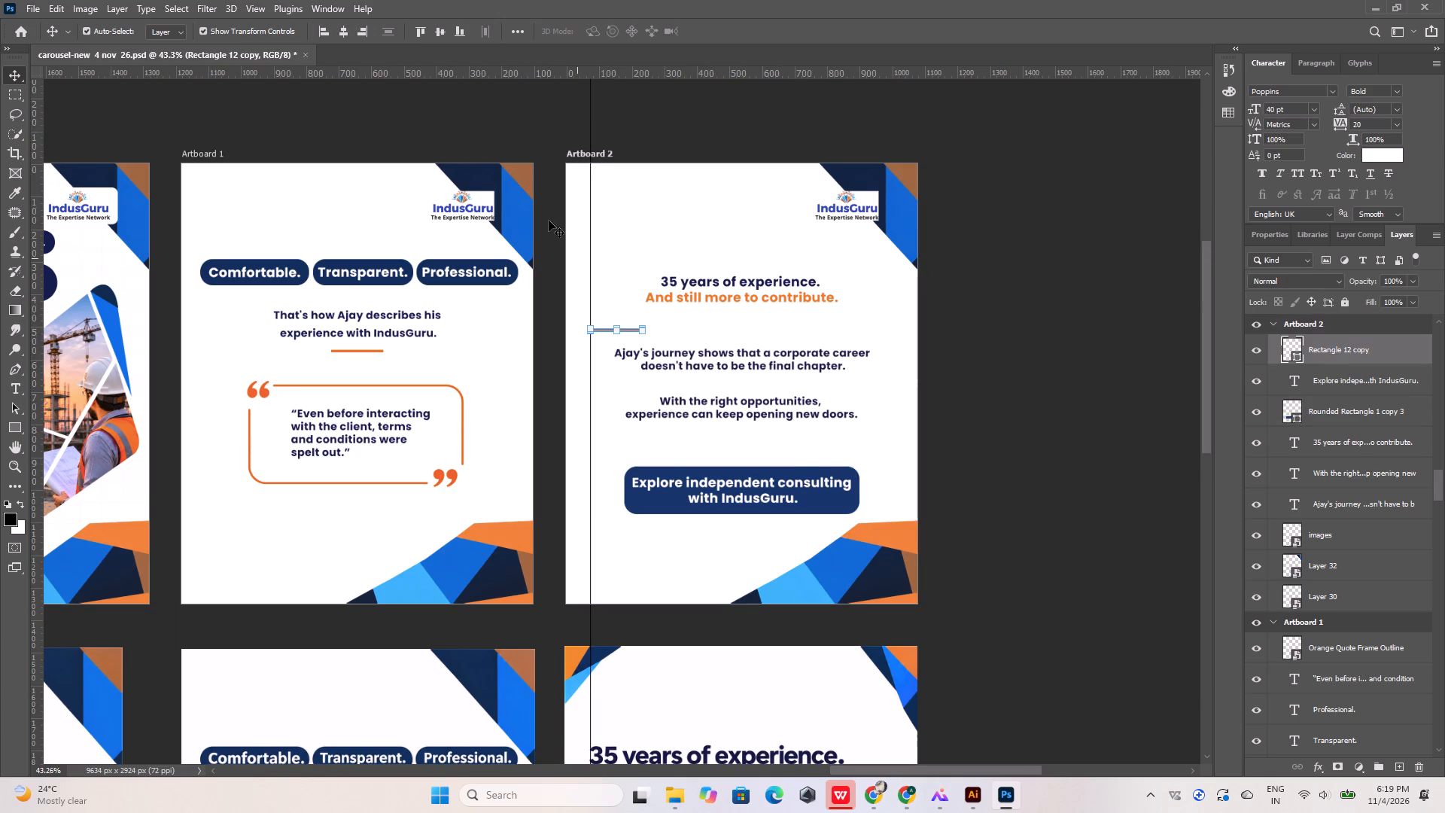
left_click(343, 31)
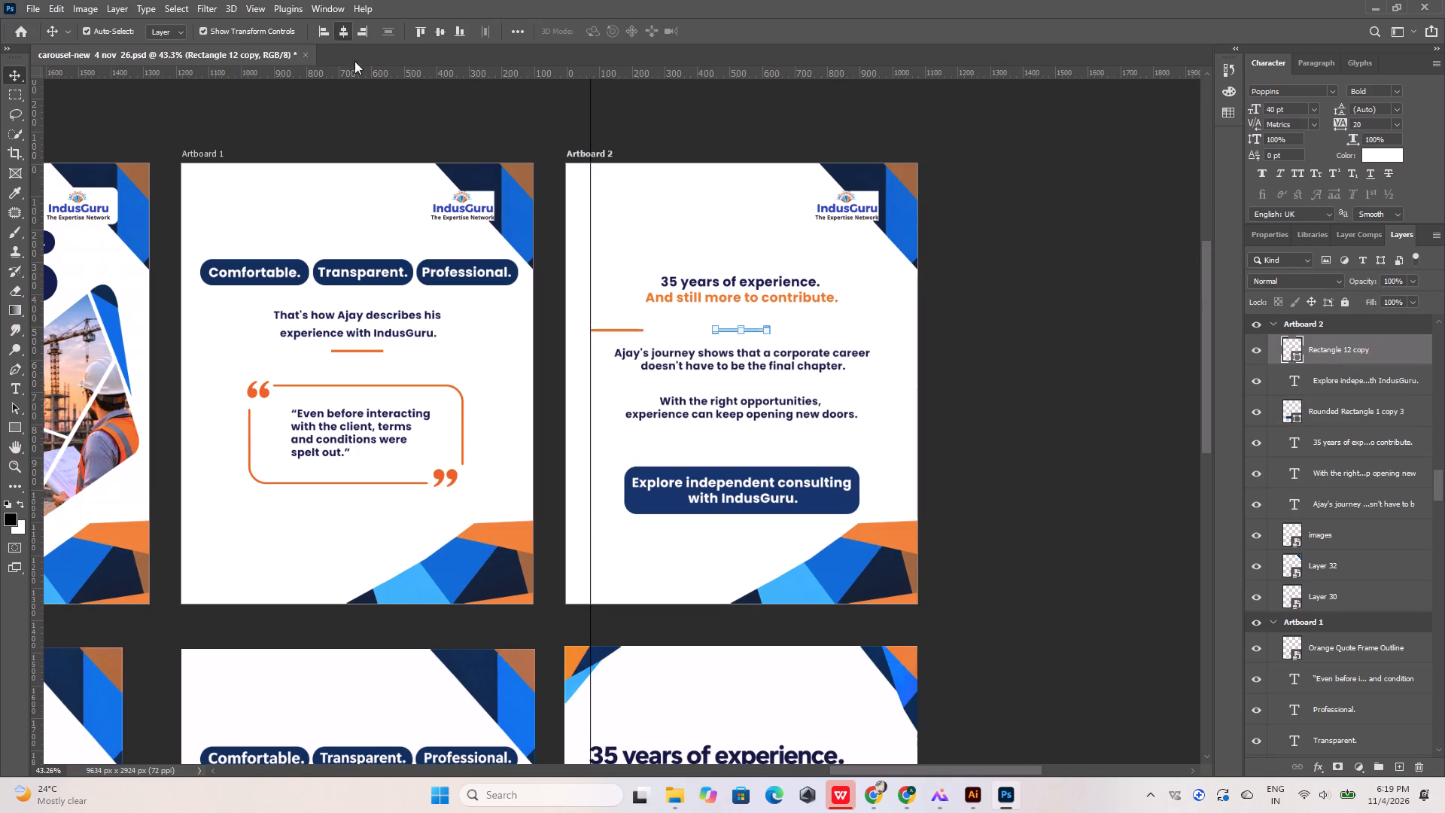
left_click(359, 69)
left_click(640, 128)
Delete the three clipped engineers photo layers from the collage shapes on artboard 06, leaving the shapes in place.
scroll(679, 348, "down", 4)
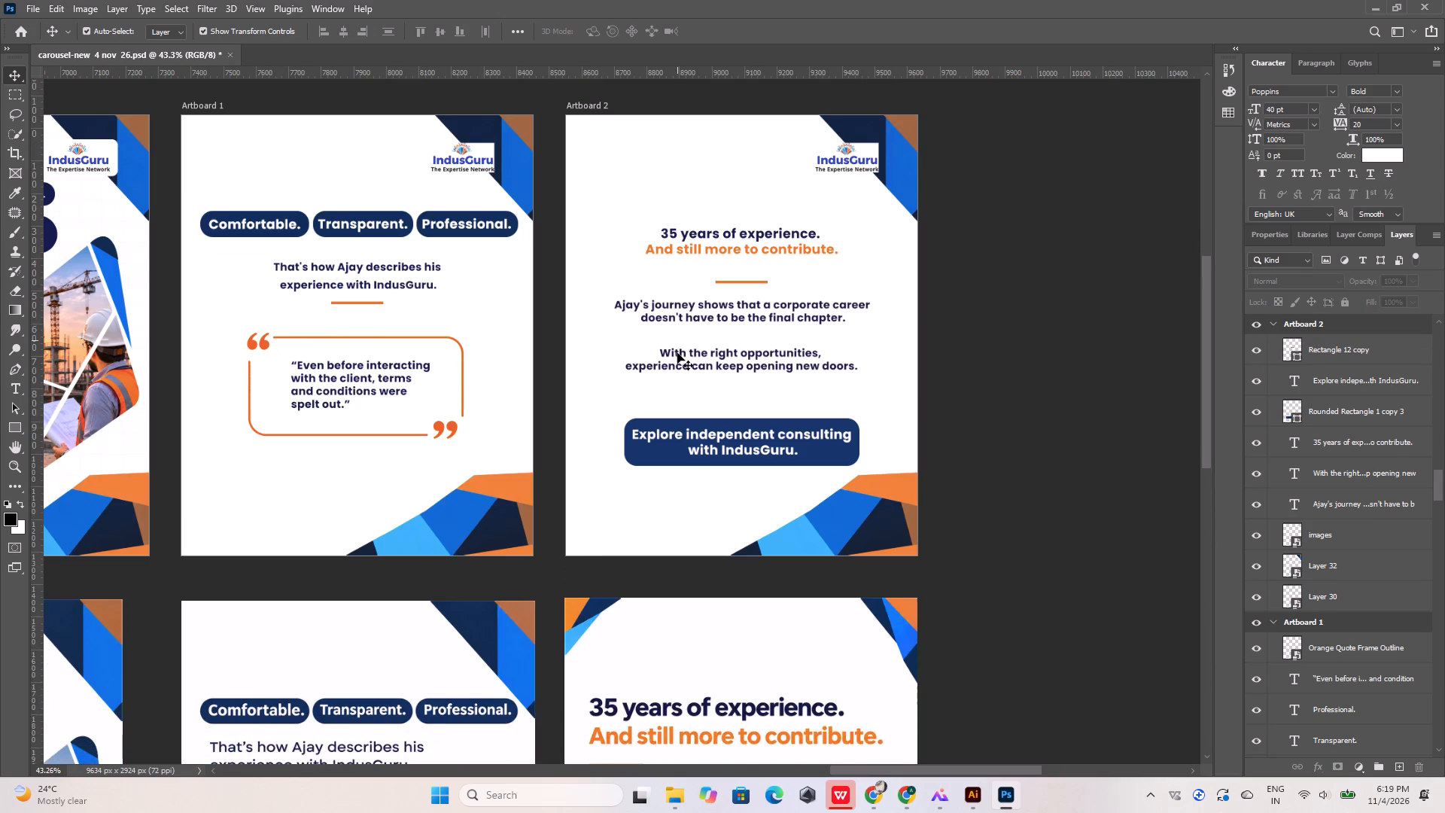
scroll(408, 361, "down", 4)
scroll(434, 445, "down", 2, "alt")
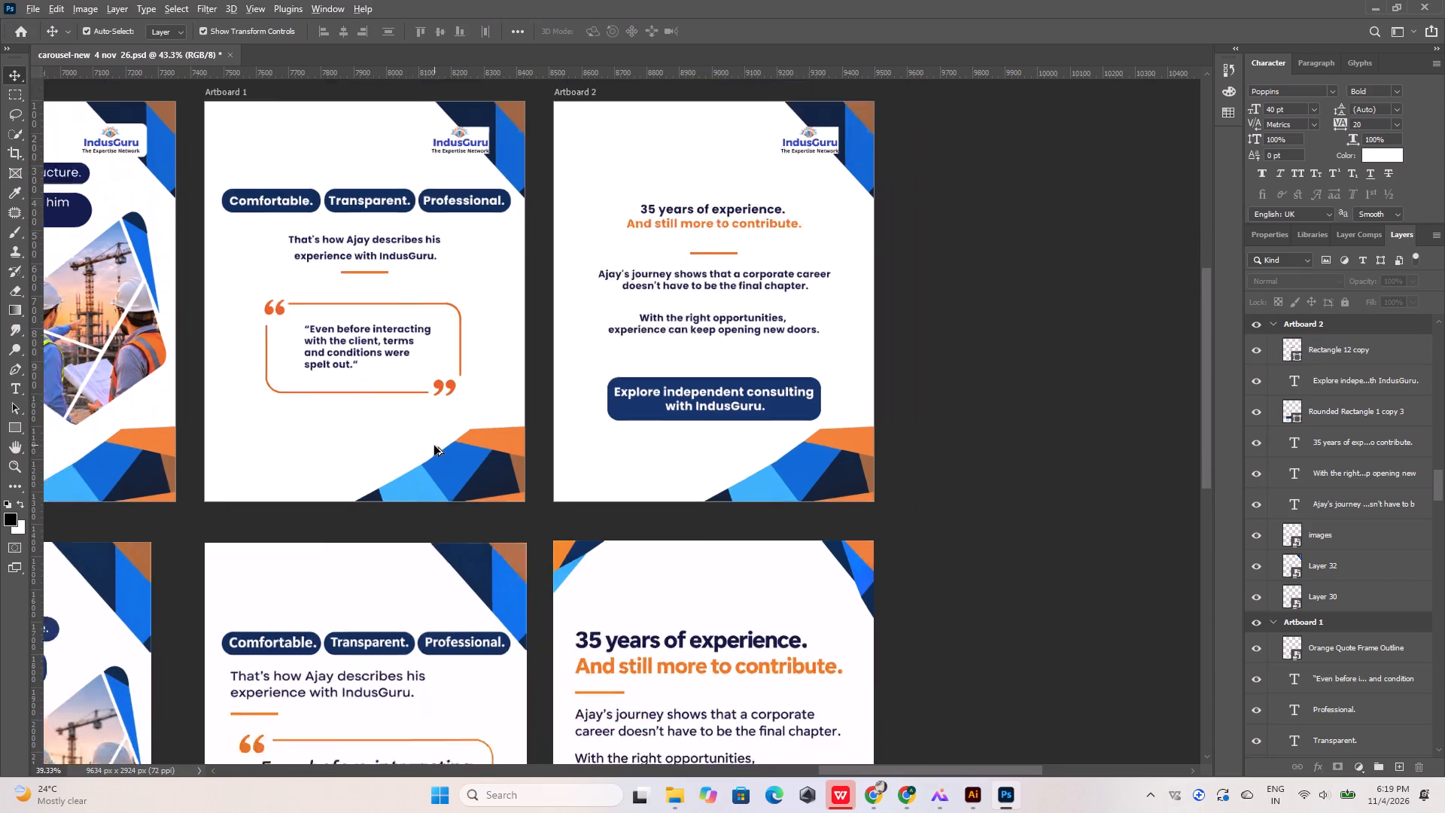
scroll(434, 446, "down", 6, "alt")
scroll(172, 367, "up", 7, "alt")
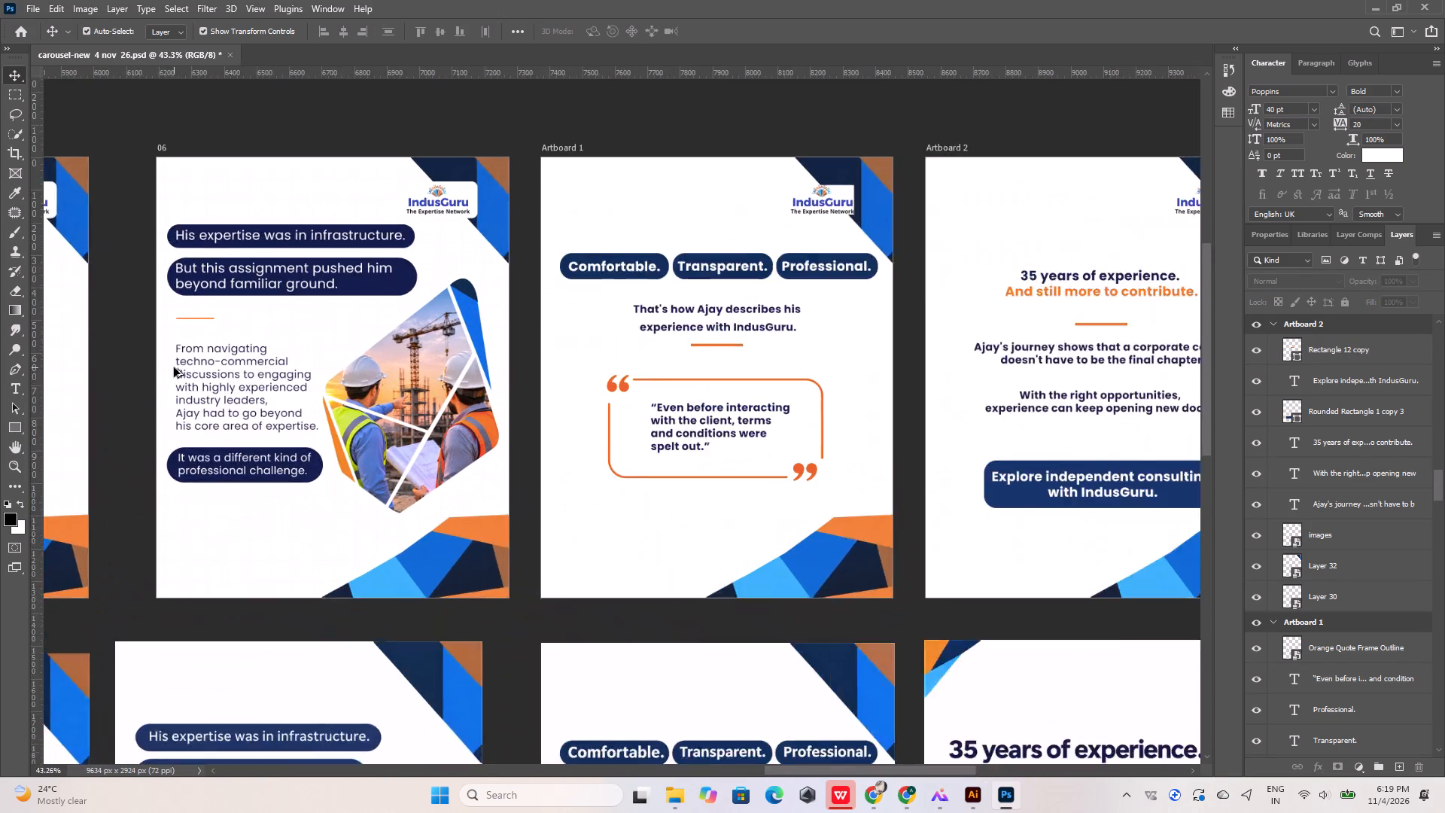
scroll(174, 367, "up", 4, "alt")
left_click(403, 381)
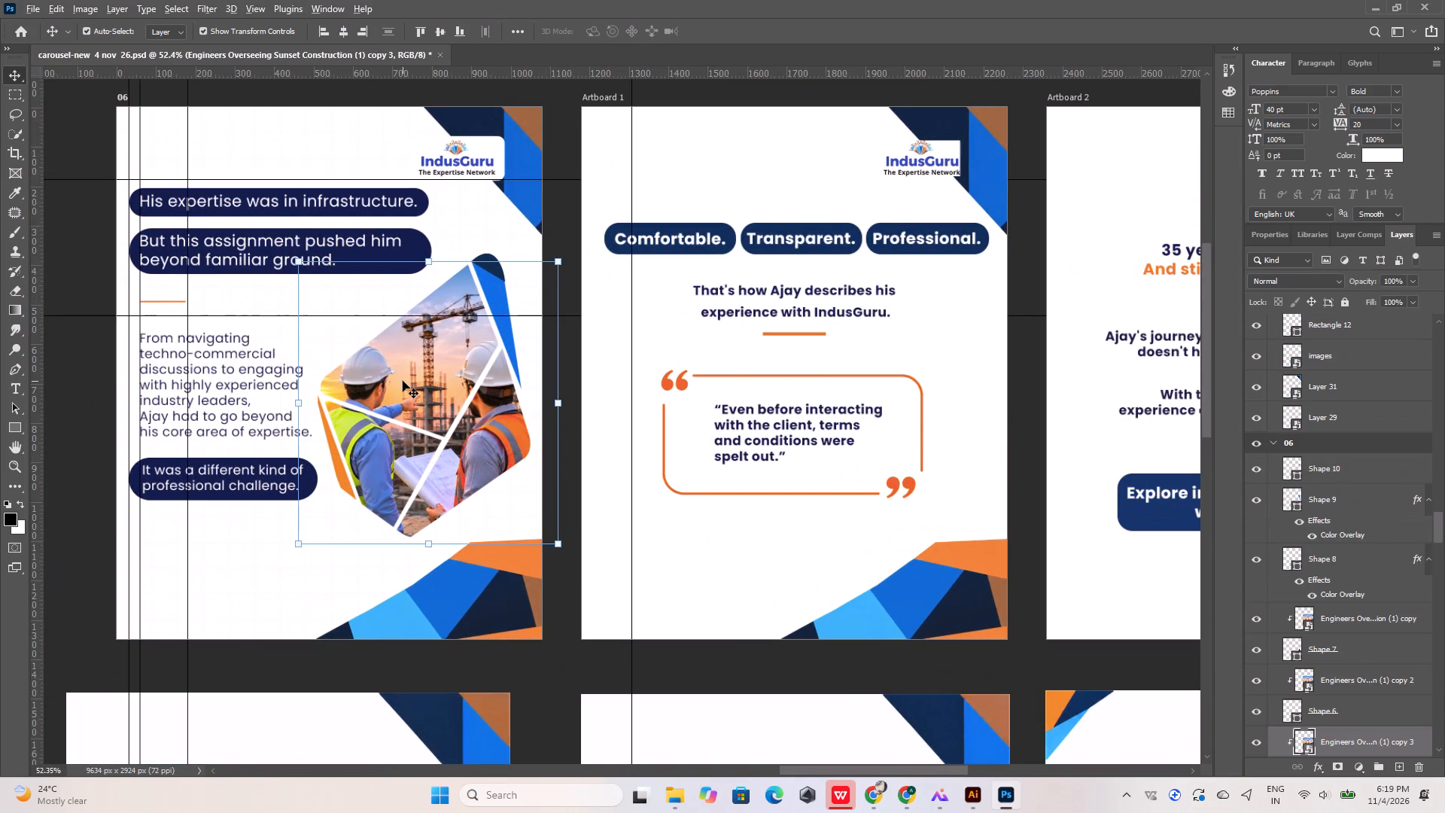
scroll(403, 381, "down", 5, "alt")
scroll(238, 276, "up", 8, "alt")
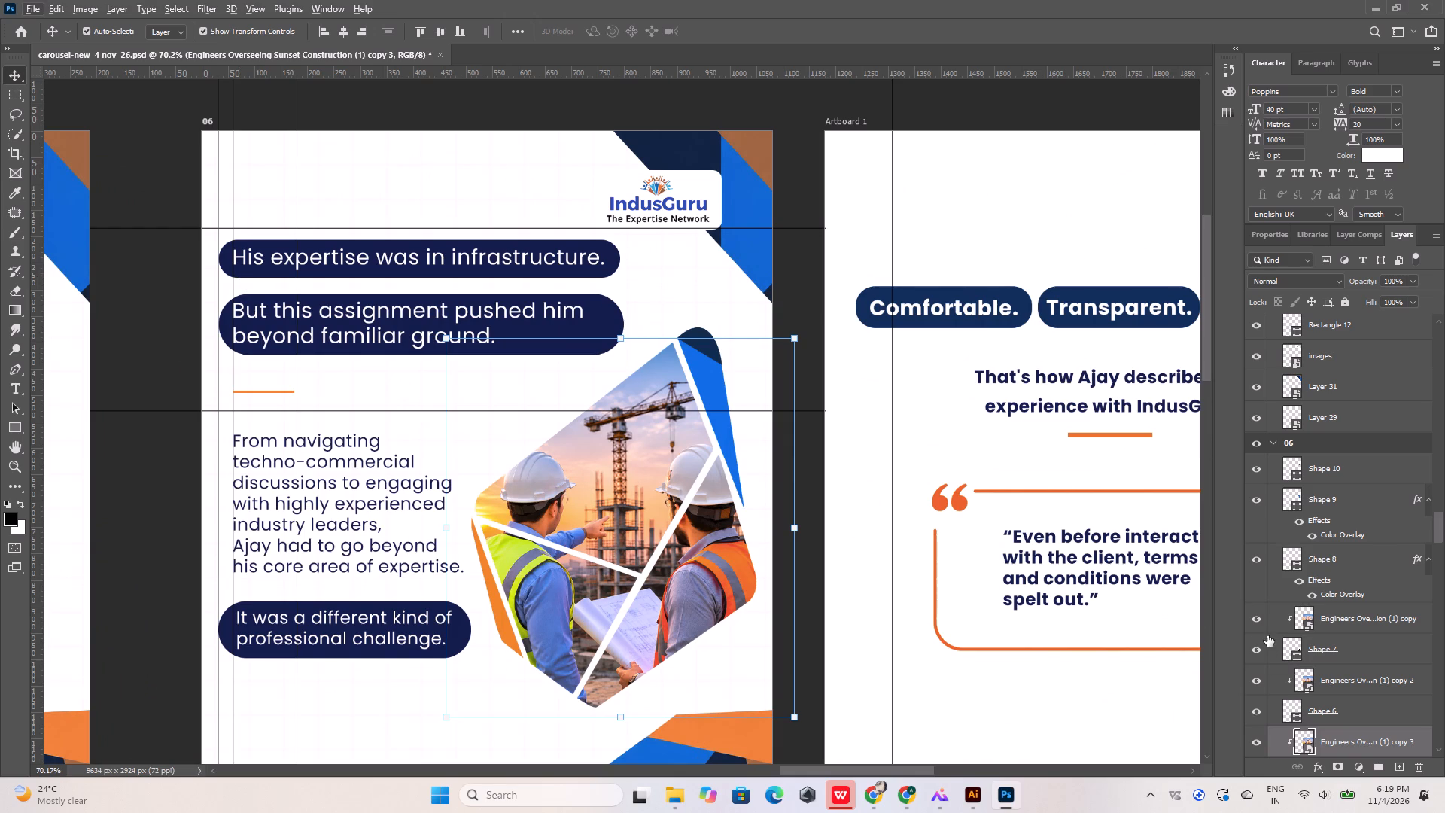
left_click(1314, 619)
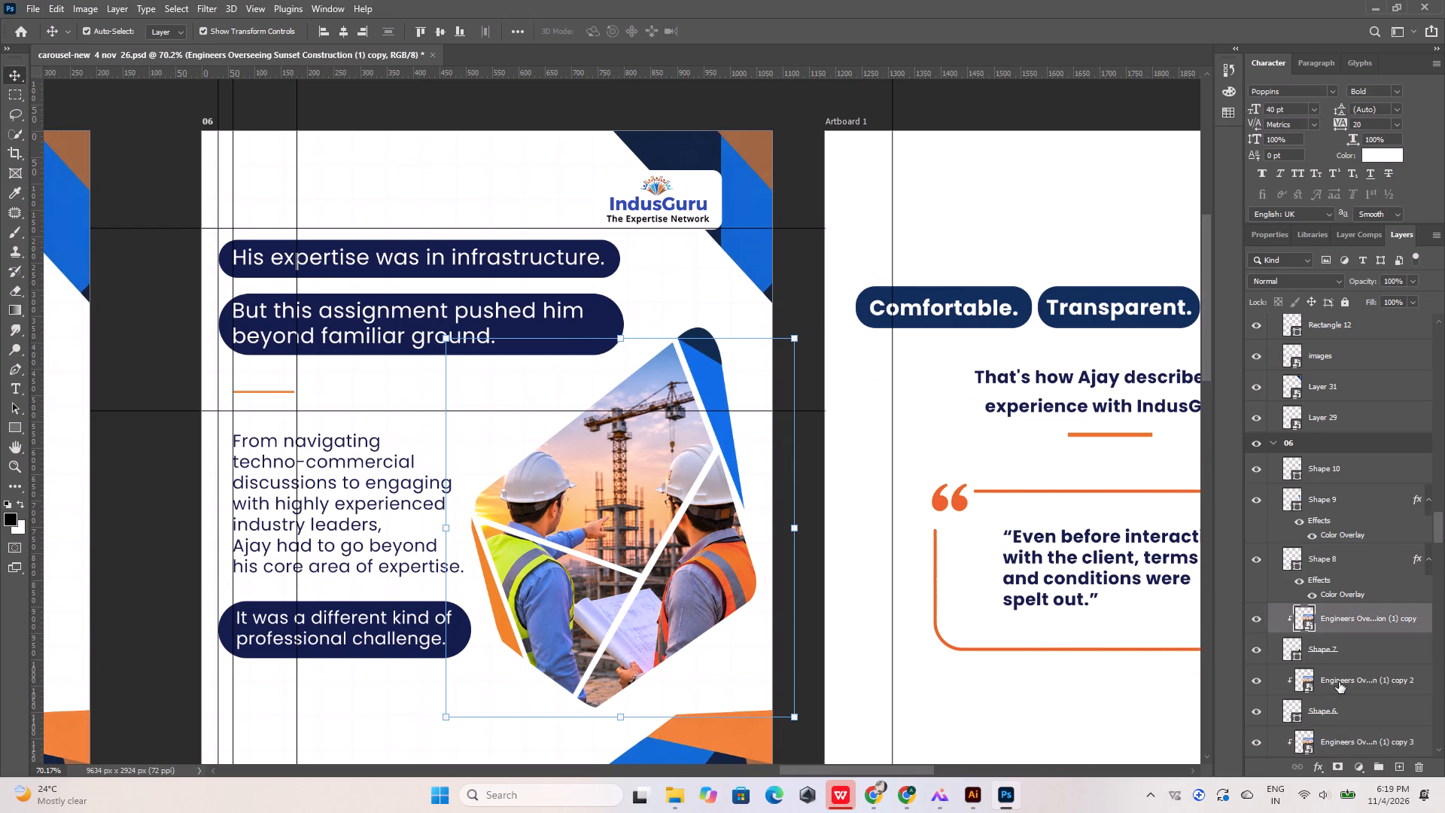
left_click(1339, 682, "ctrl")
scroll(1320, 620, "down", 10)
left_click(1339, 579, "ctrl")
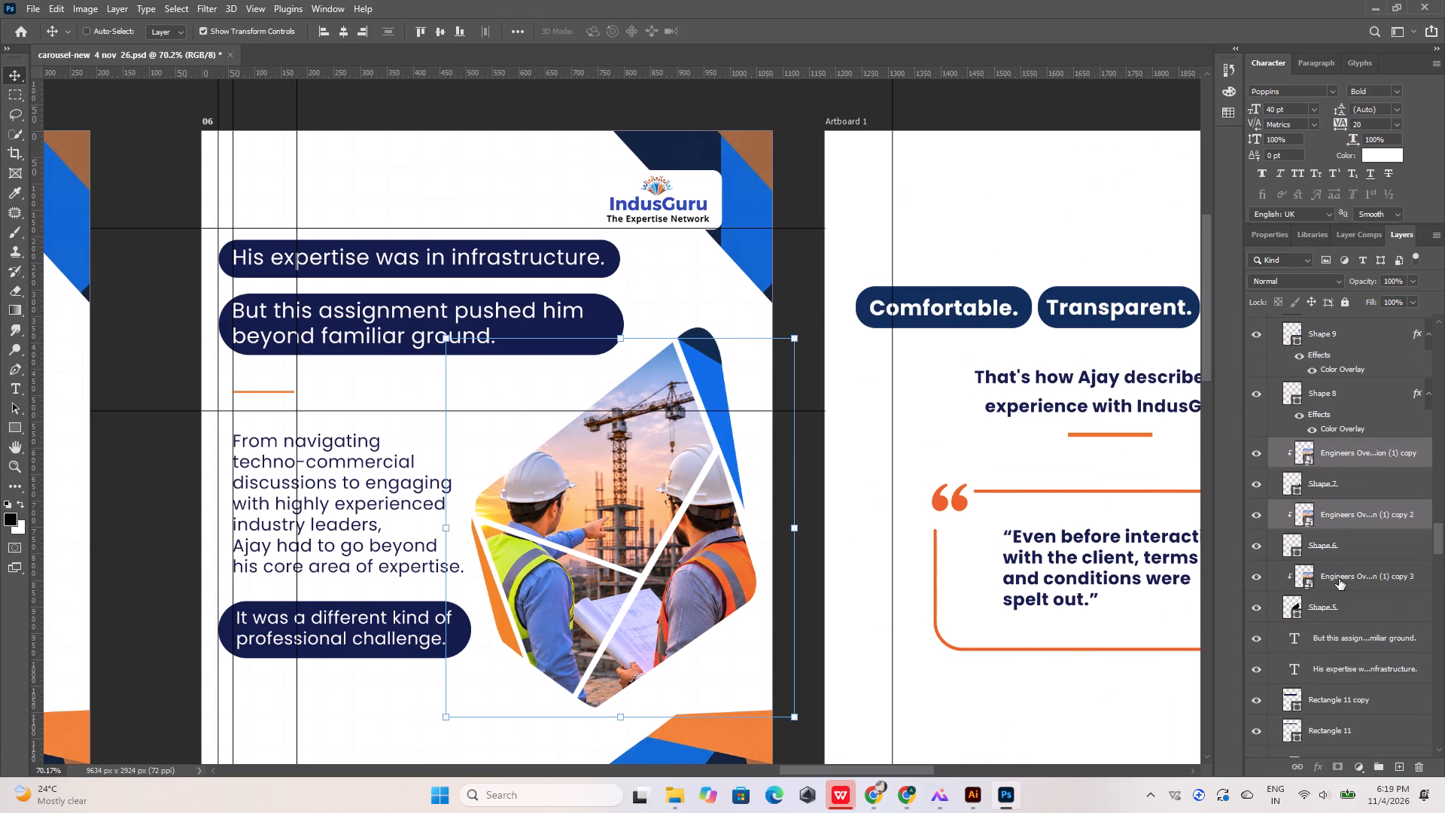
scroll(1339, 579, "down", 5)
scroll(1339, 579, "up", 9)
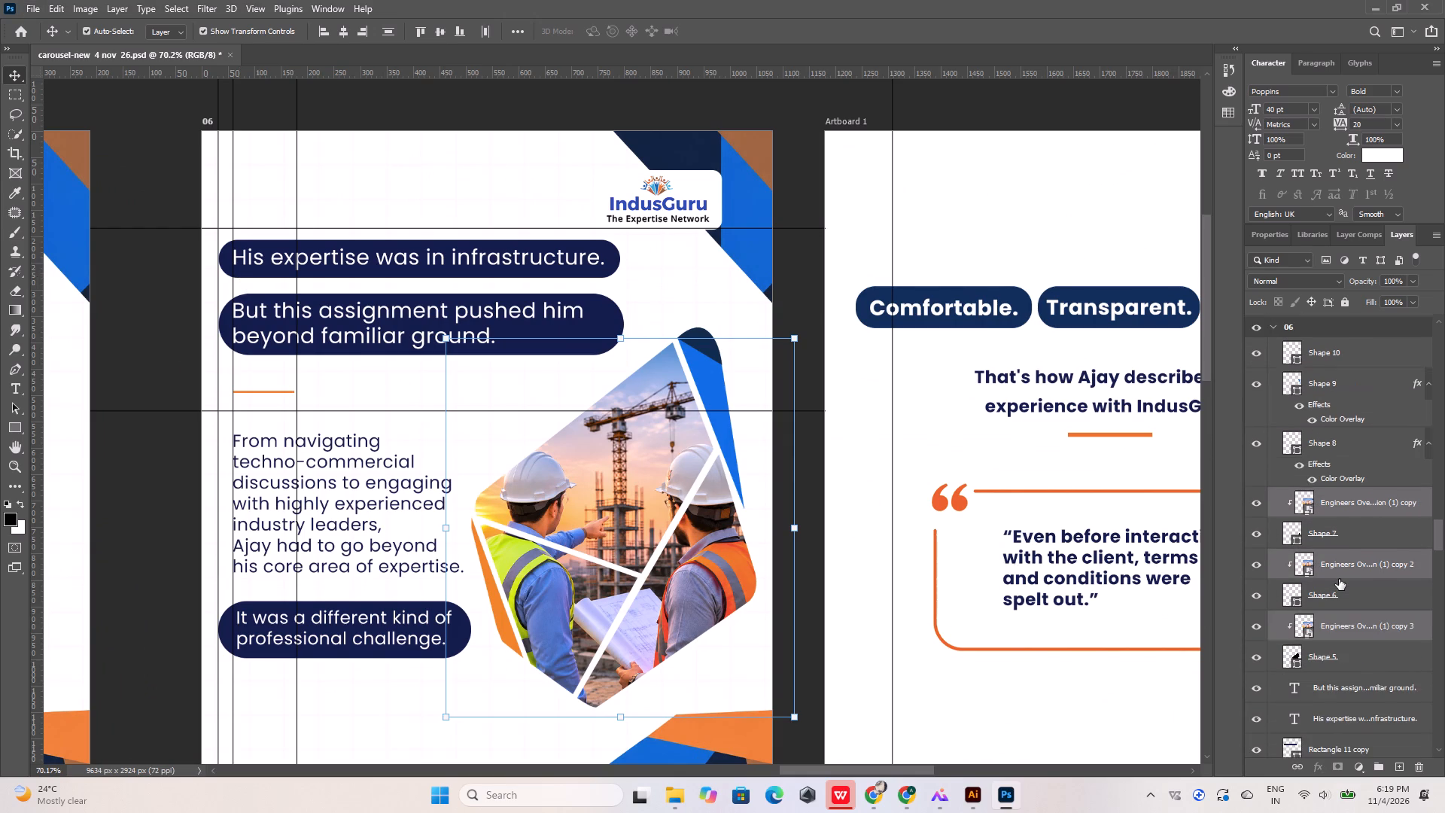
scroll(1339, 579, "up", 5)
scroll(1339, 579, "down", 10)
key("Delete")
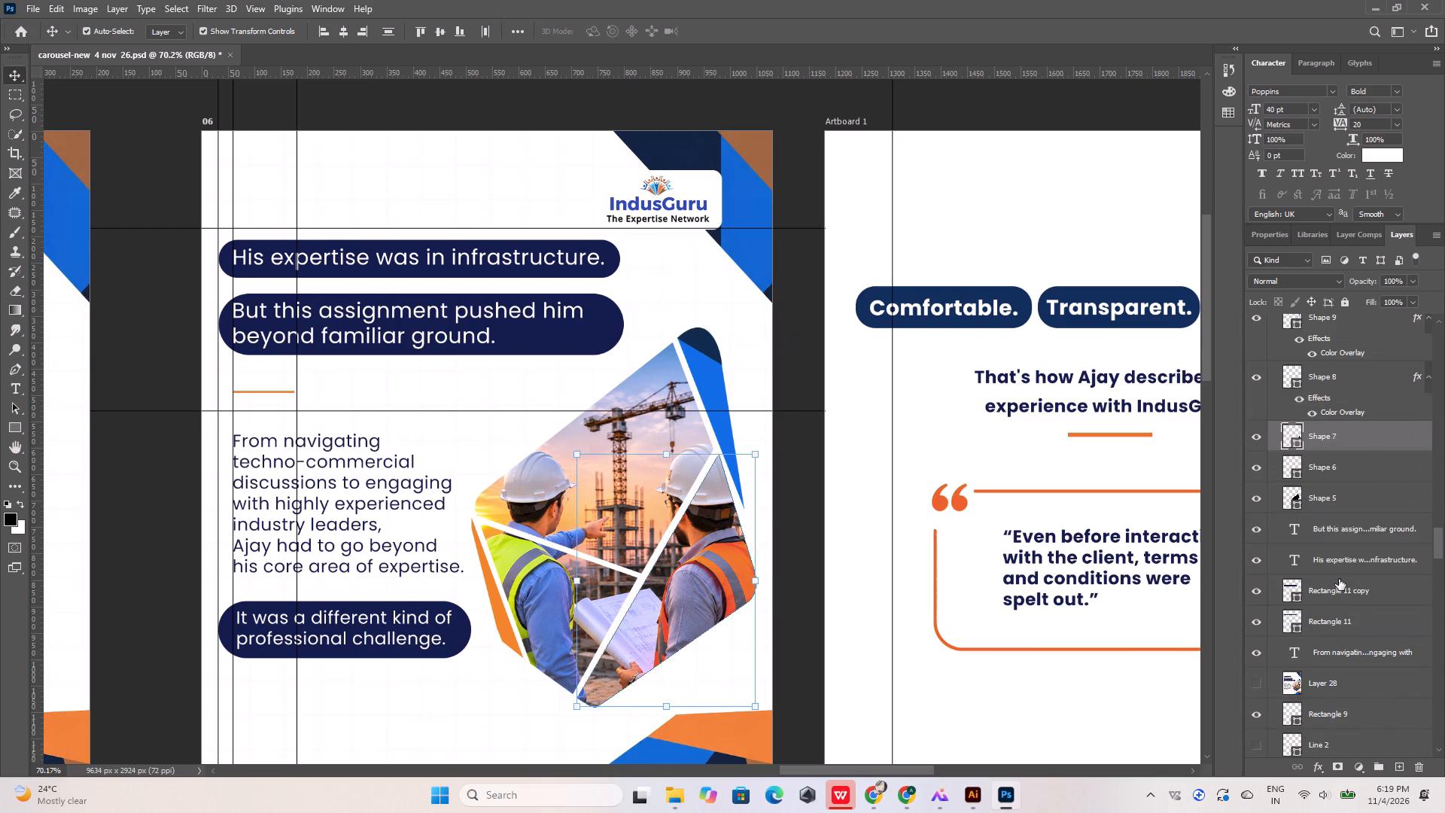
scroll(606, 372, "down", 10, "alt")
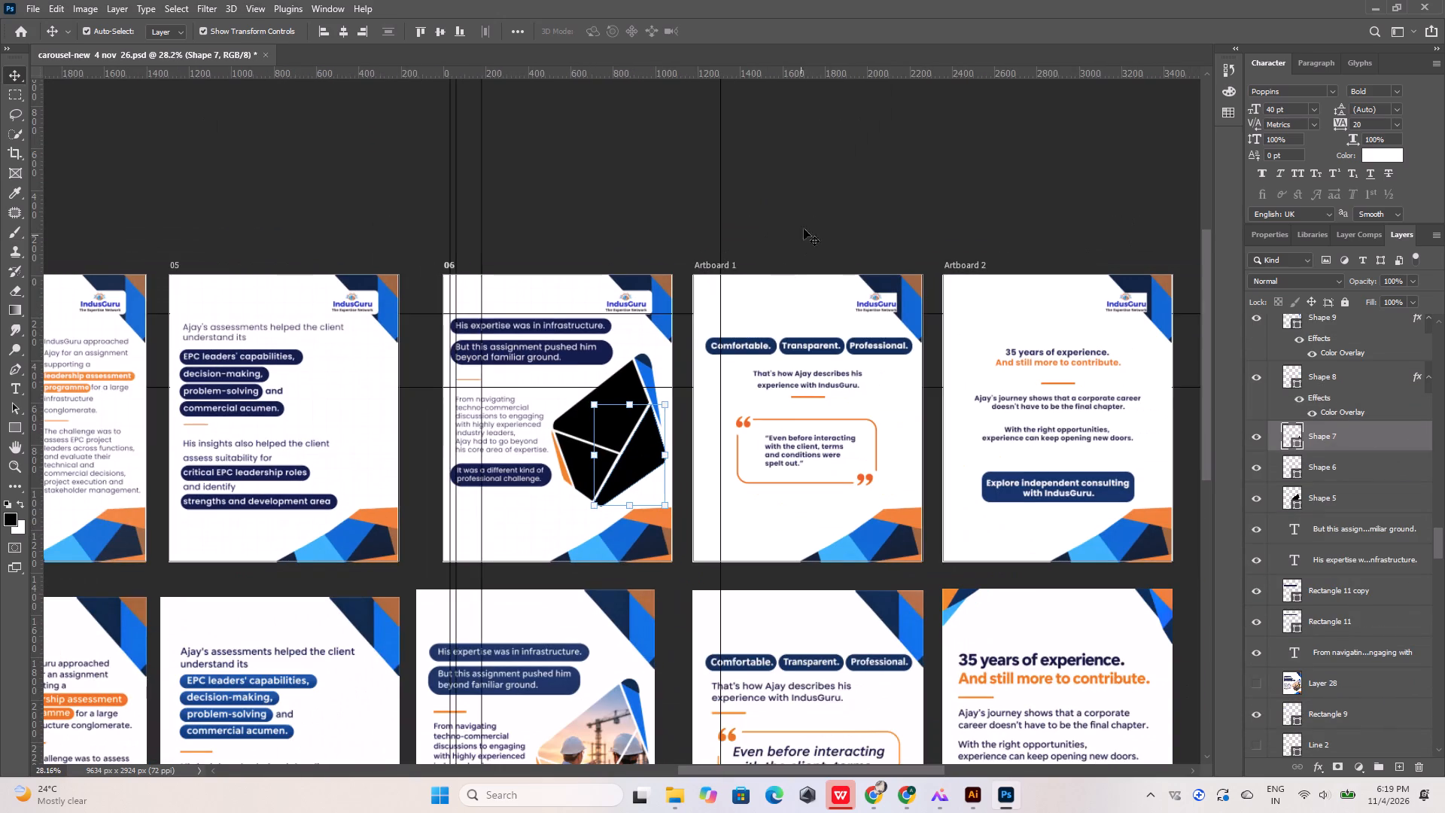
left_click(817, 215)
Centre the "That's how Ajay describes his experience with IndusGuru." text horizontally on Artboard 1.
scroll(818, 388, "up", 6, "alt")
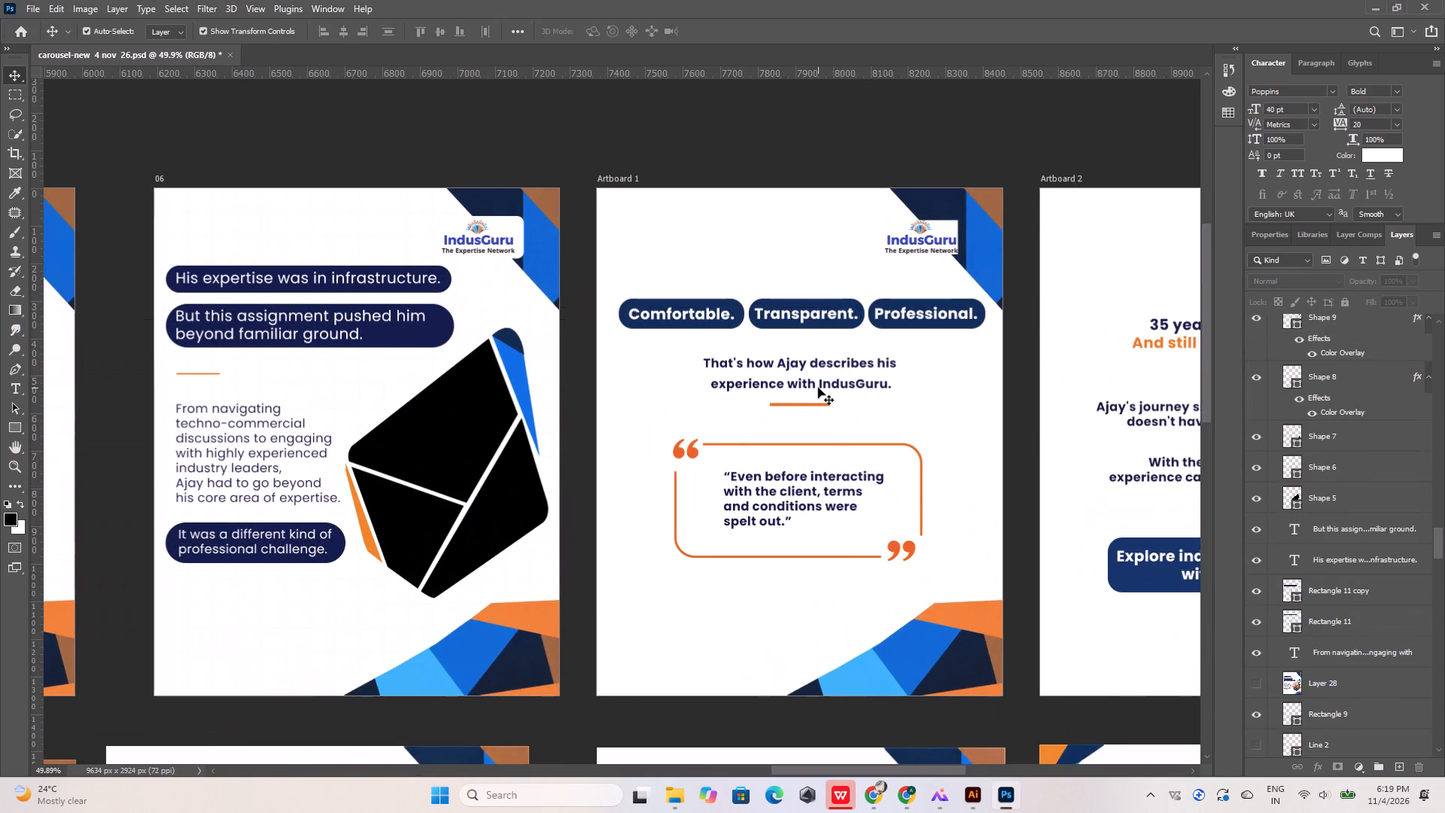
left_click(818, 388)
left_click(345, 29)
left_click(584, 120)
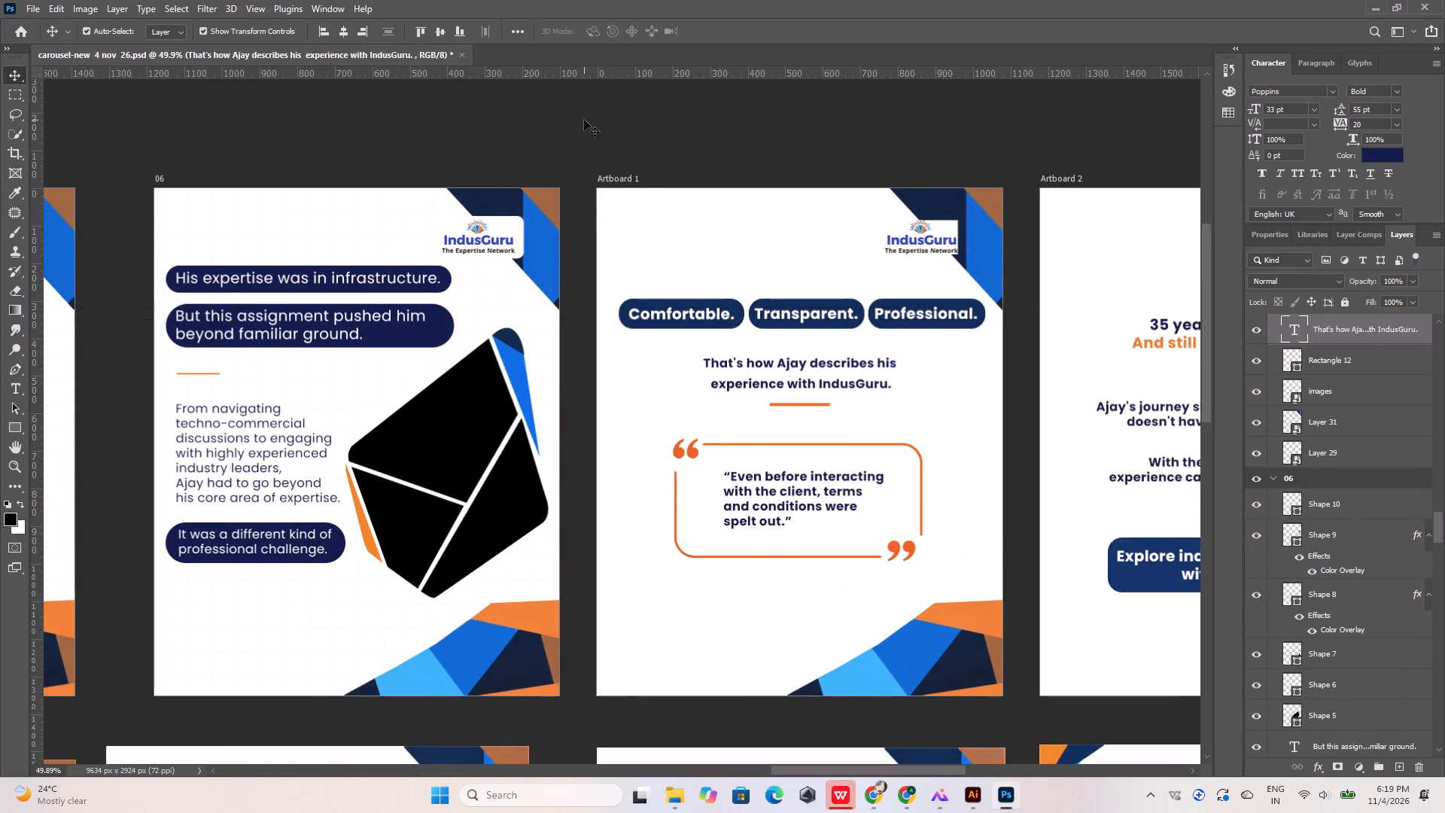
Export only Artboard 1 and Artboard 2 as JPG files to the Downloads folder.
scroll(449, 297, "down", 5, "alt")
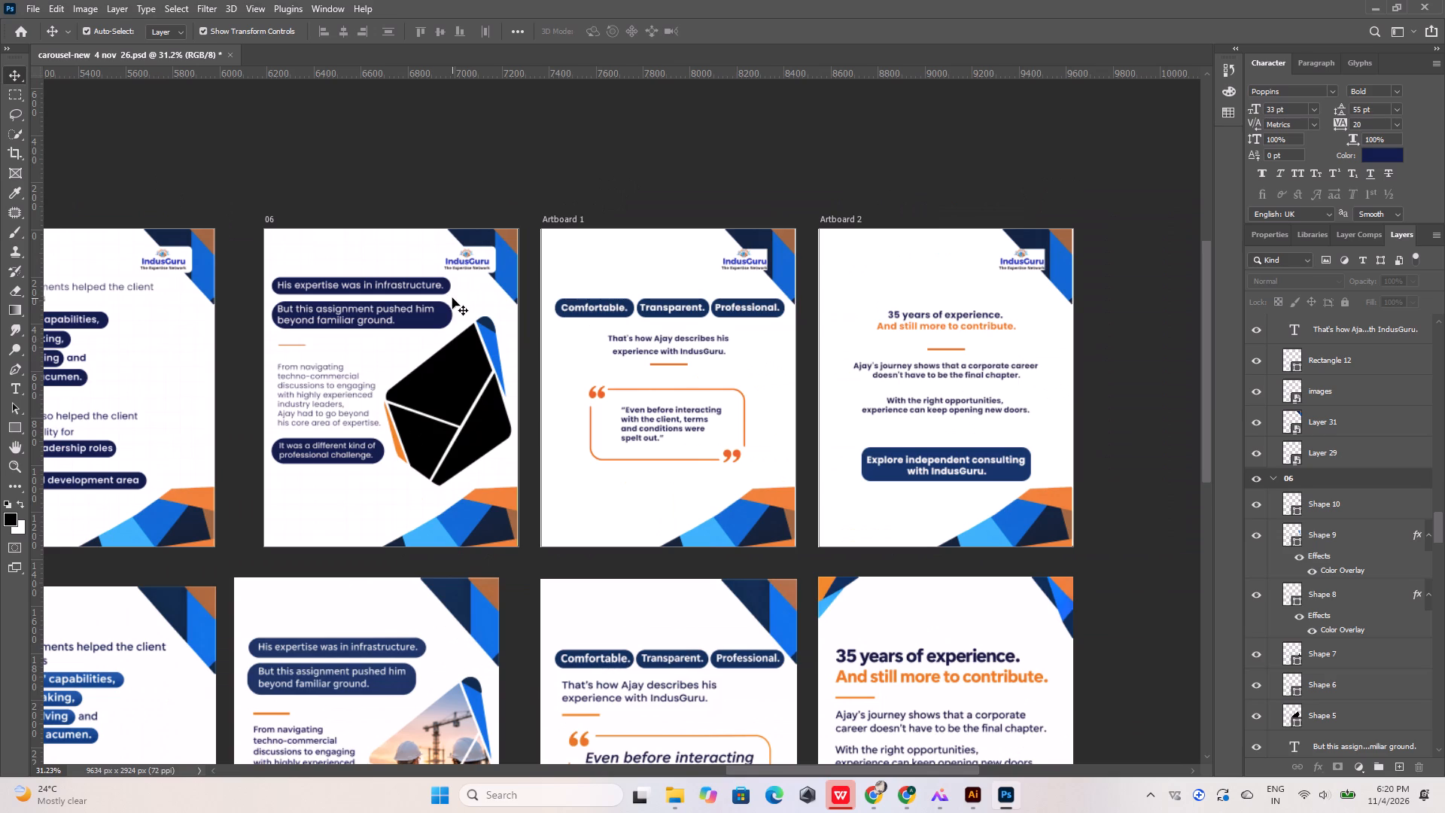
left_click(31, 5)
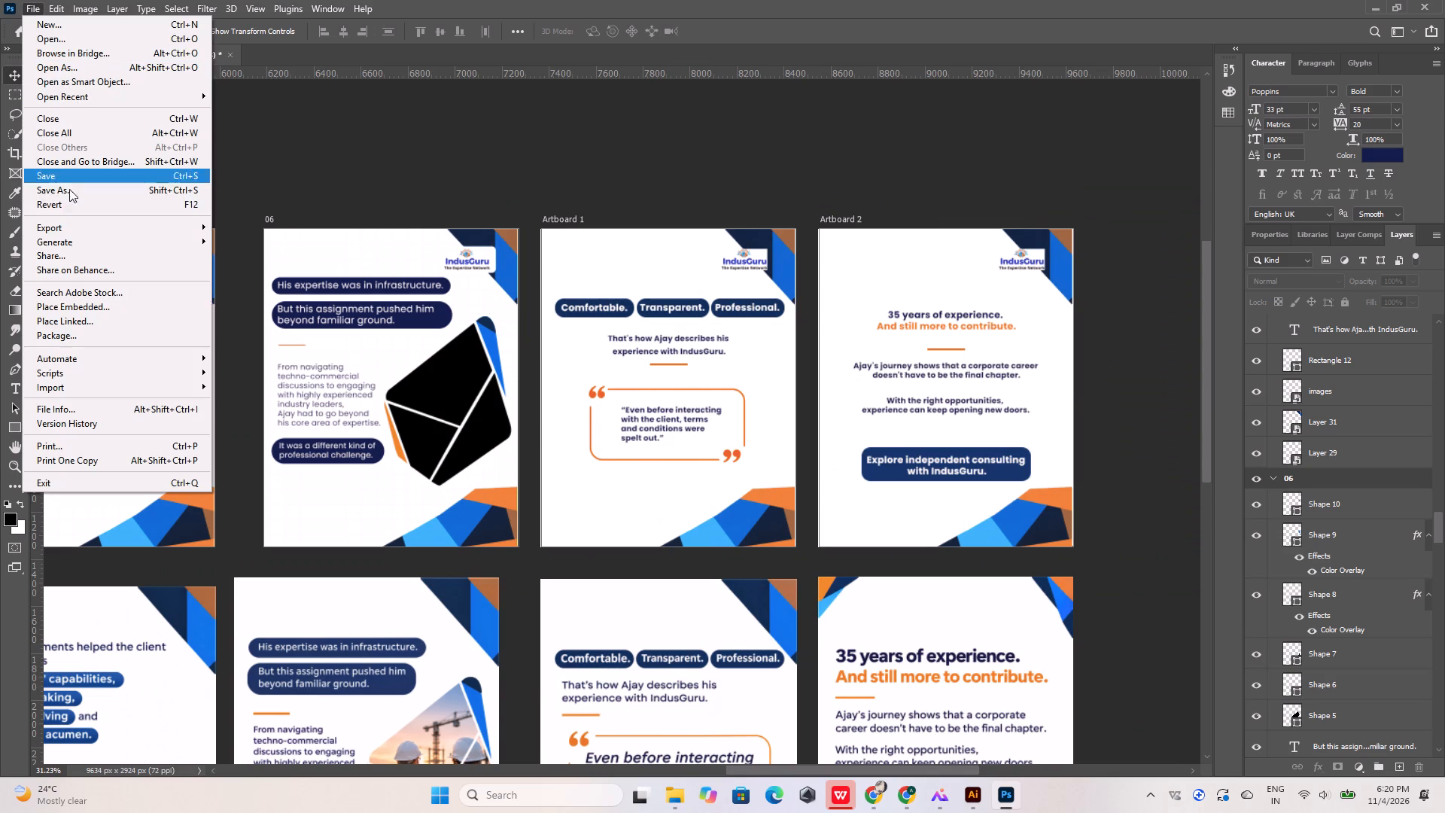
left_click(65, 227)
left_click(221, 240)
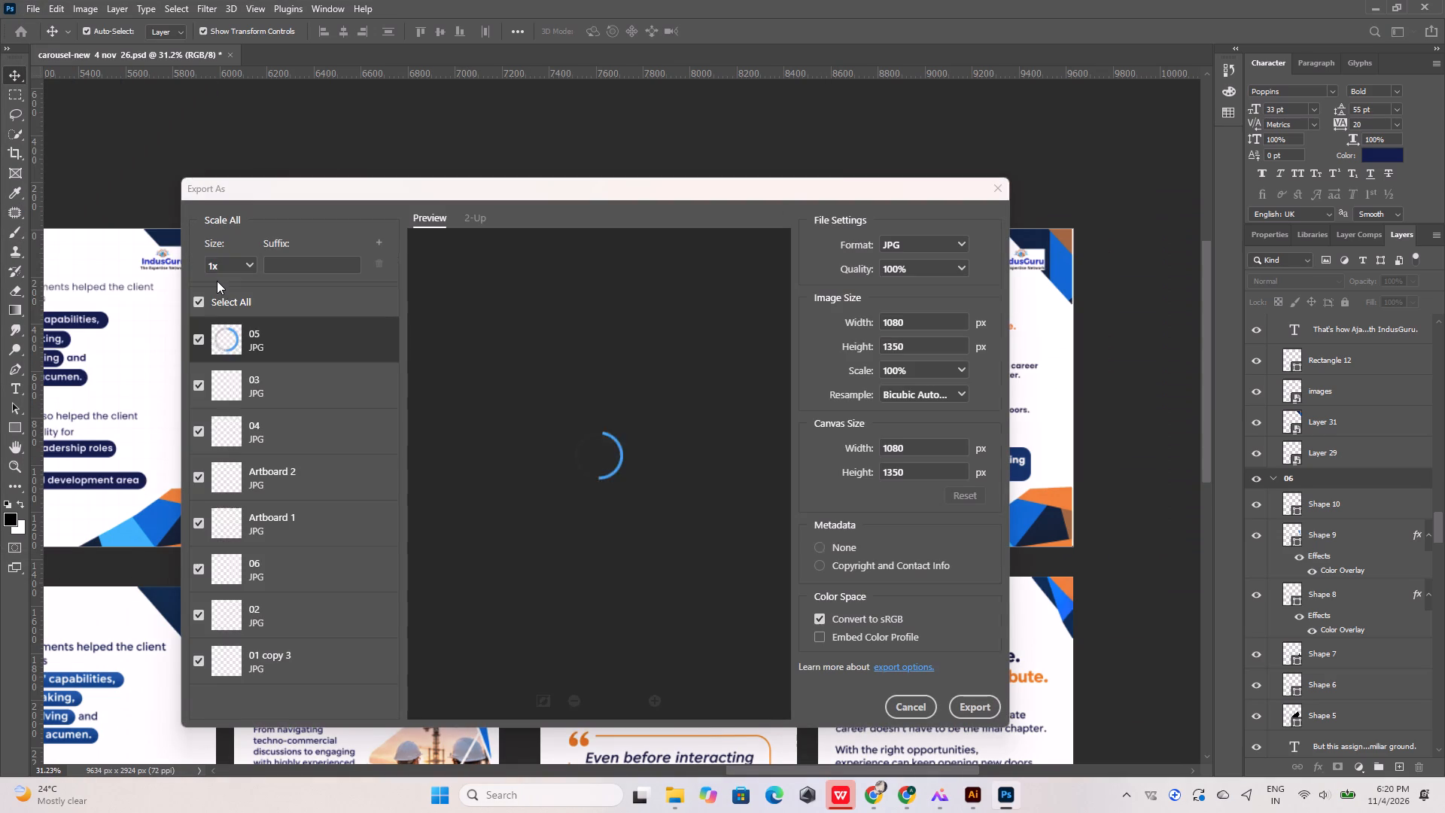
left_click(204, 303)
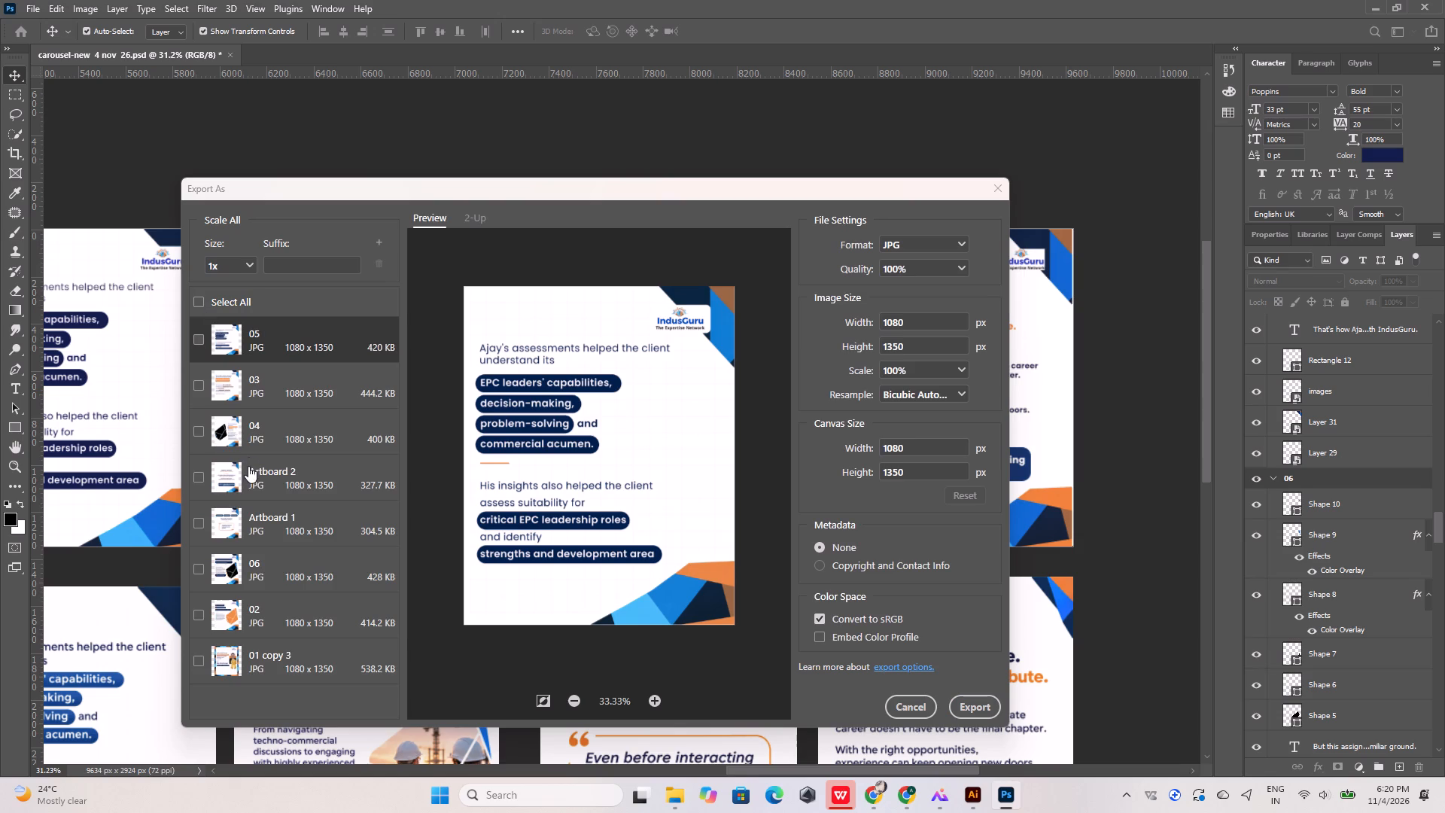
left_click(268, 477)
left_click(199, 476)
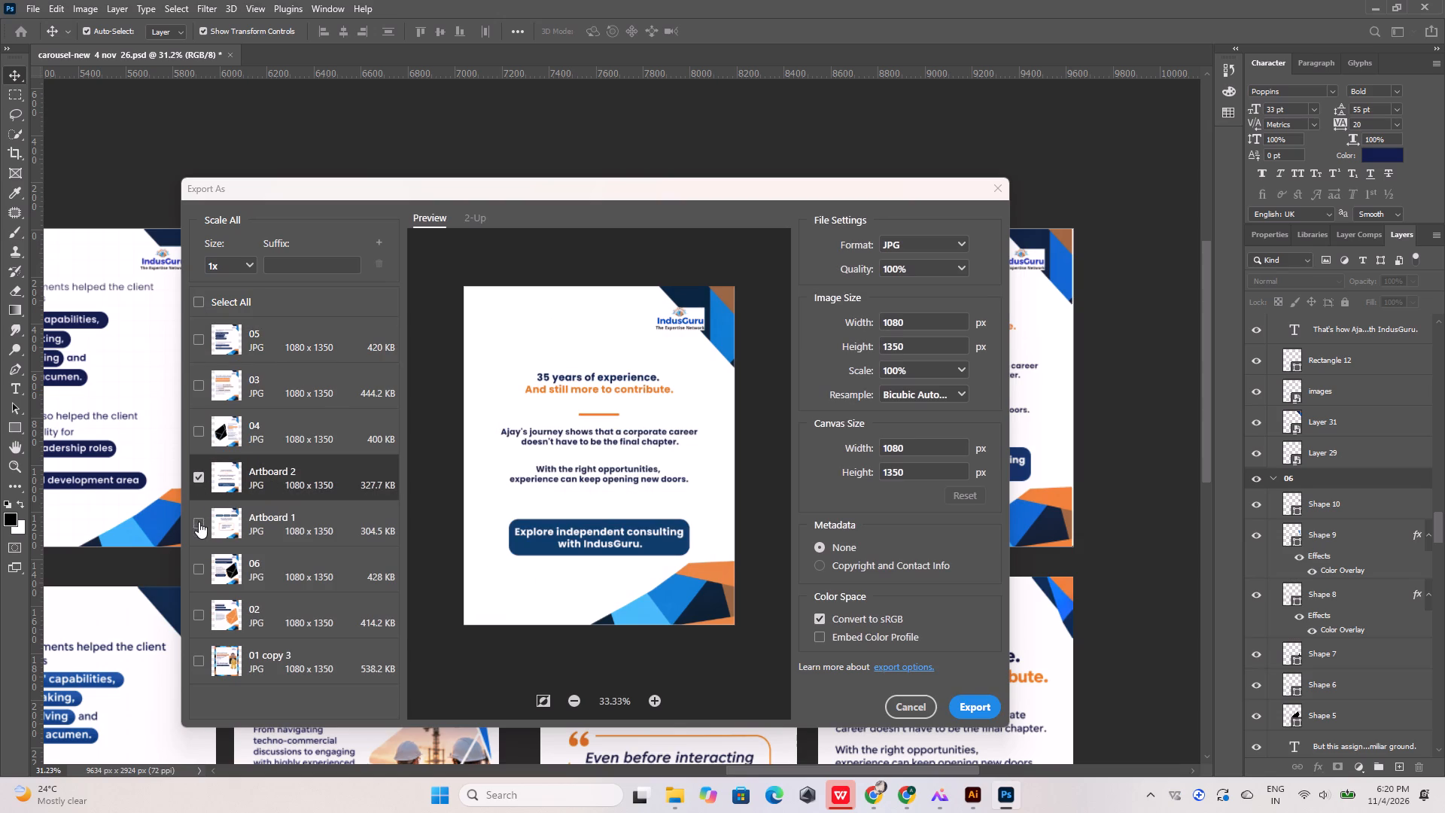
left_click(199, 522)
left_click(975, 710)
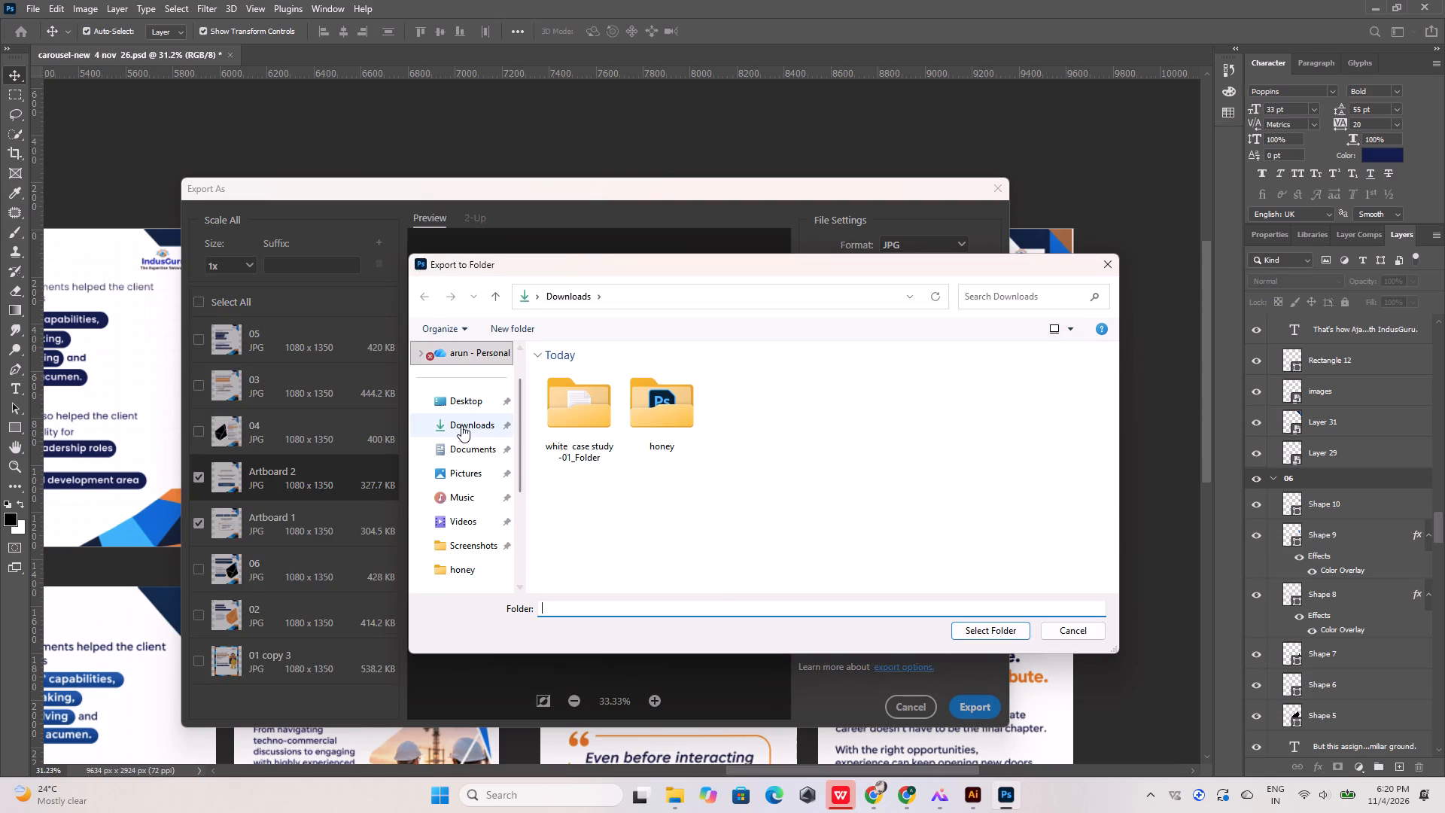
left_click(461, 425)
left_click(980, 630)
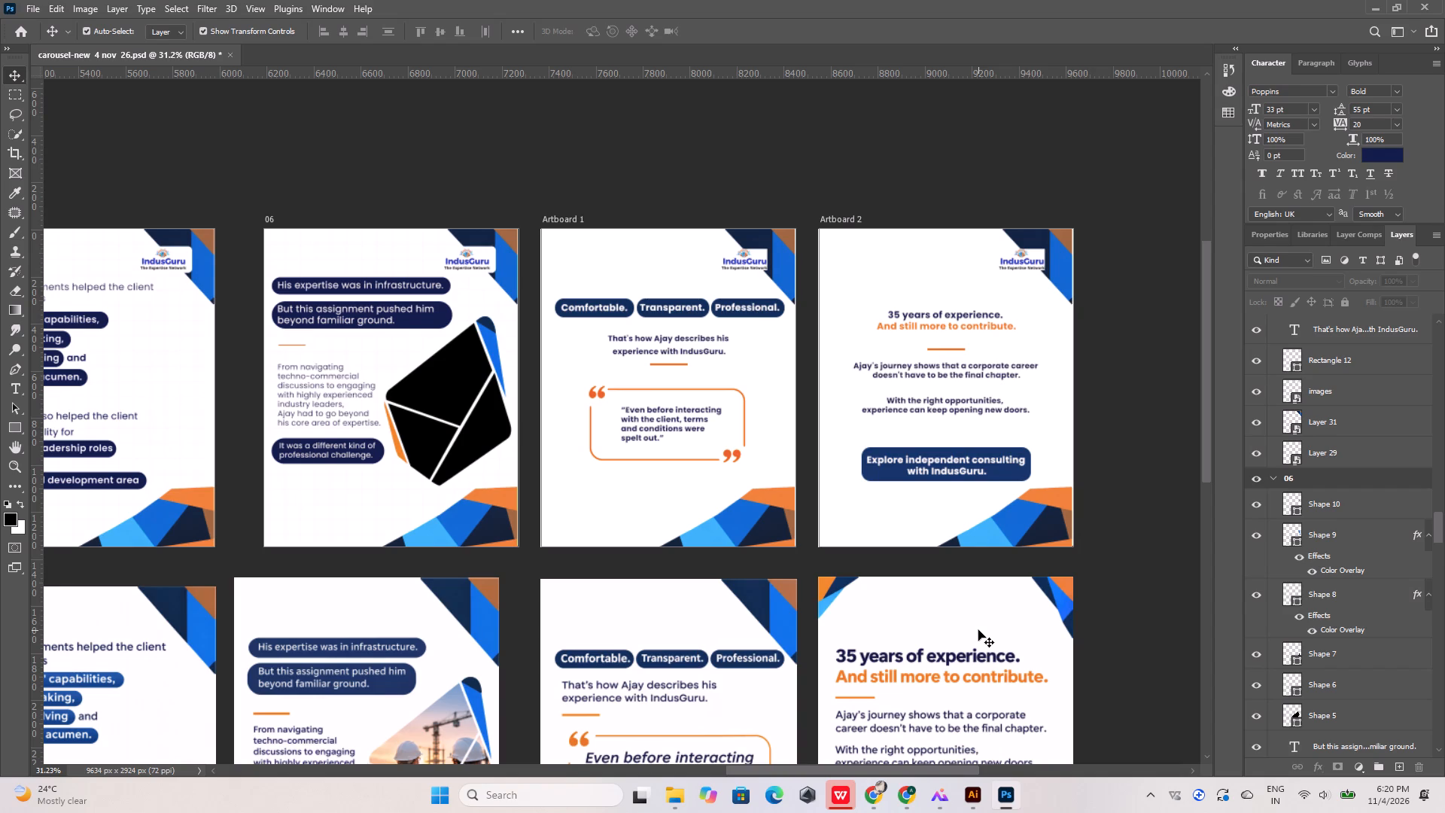
Check the exported Artboard 1 image in File Explorer's Downloads folder, and return to the Photoshop document.
left_click(671, 791)
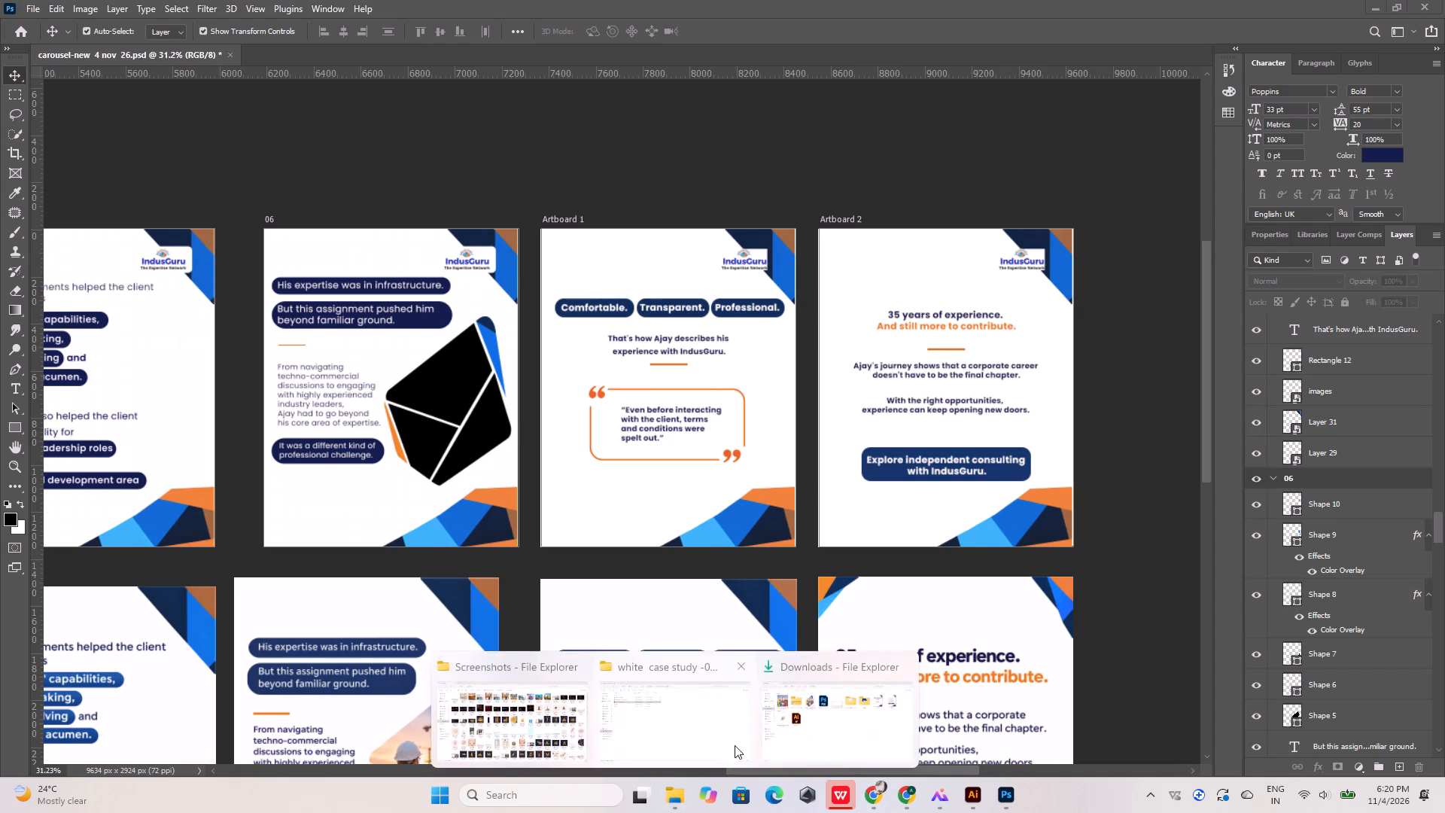
left_click(807, 720)
left_click(56, 269)
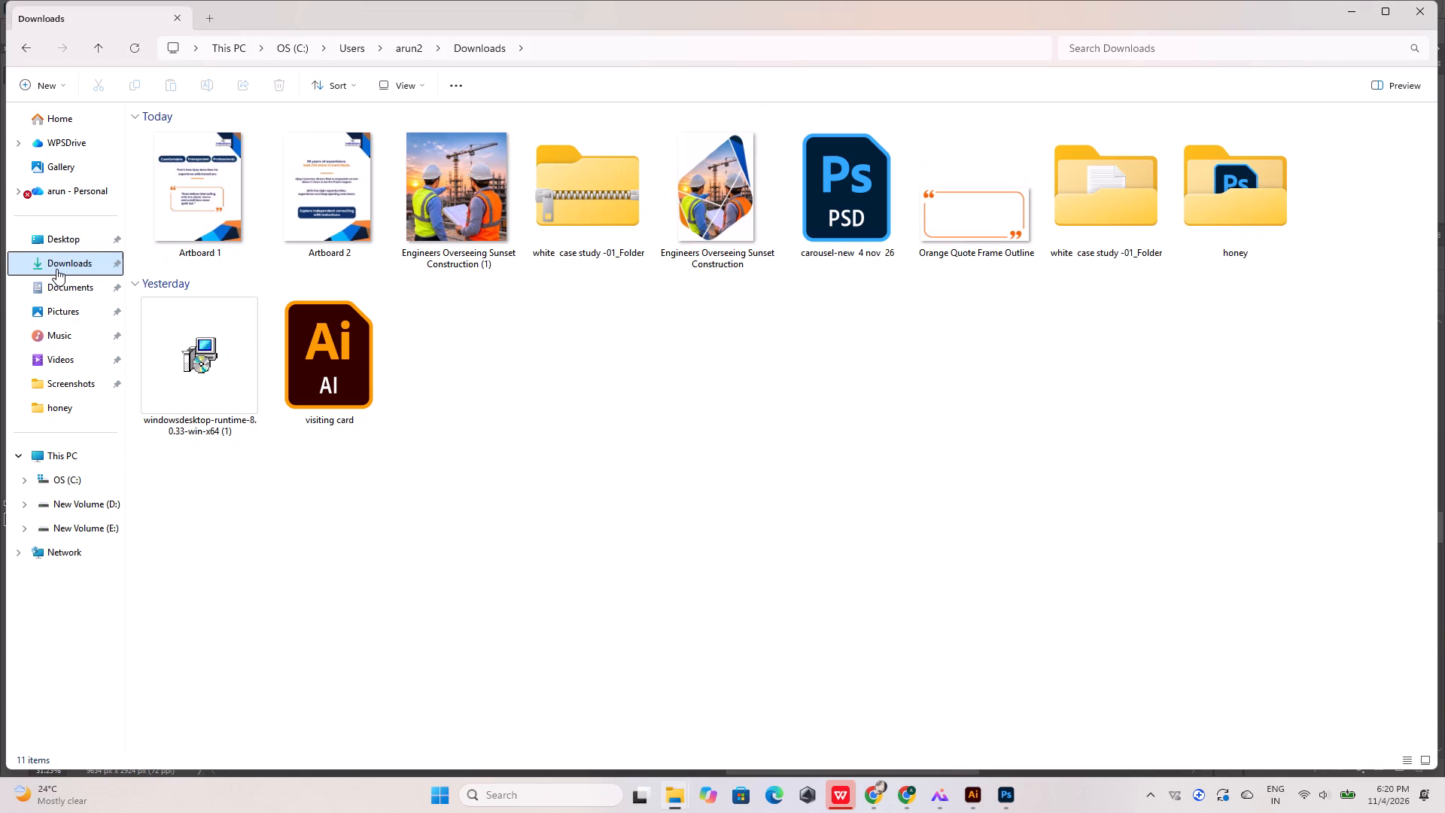
left_click(184, 202)
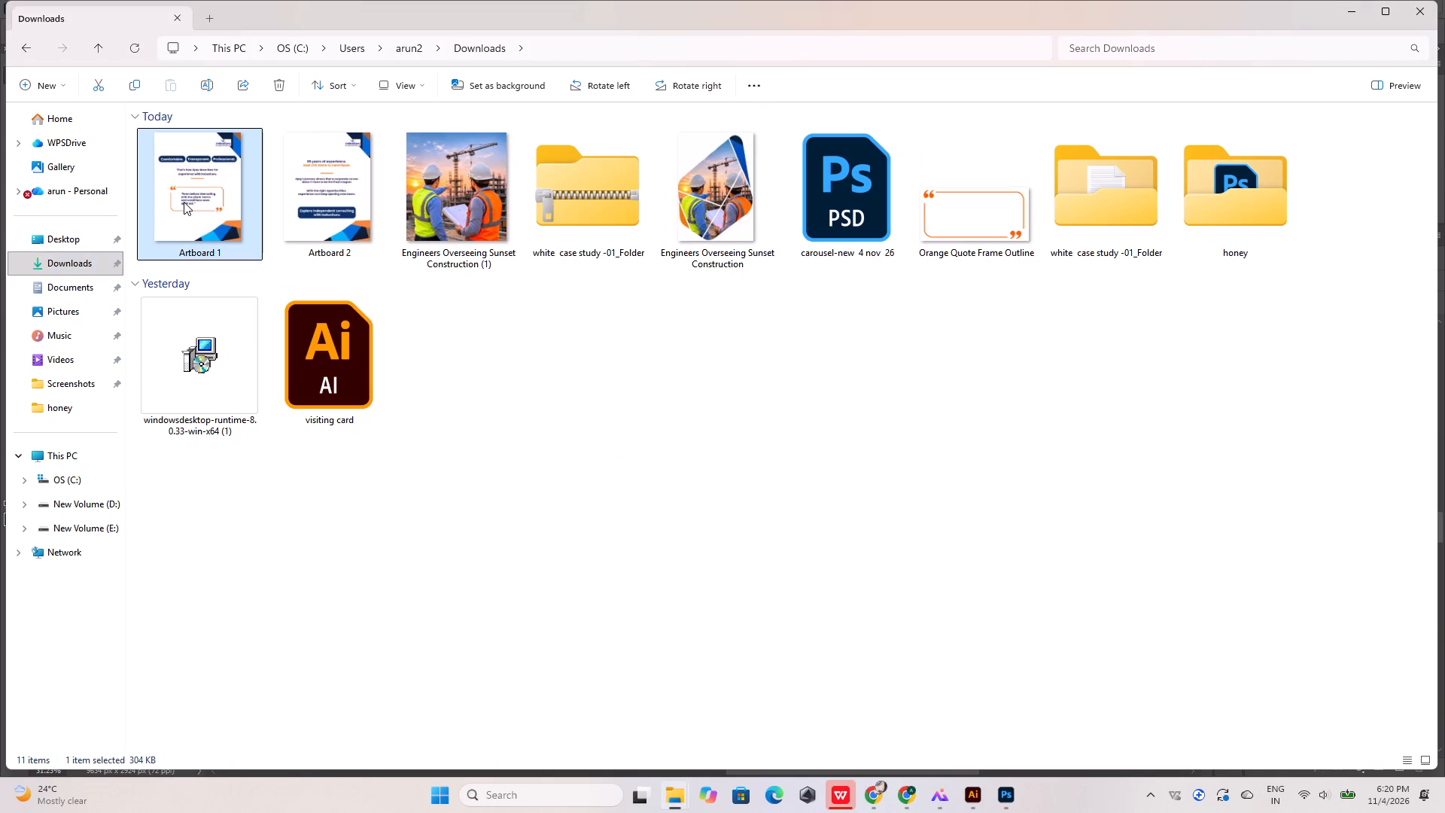
left_click(1003, 790)
Set the "Even before interacting with the client" quote to centred alignment and centre it horizontally on Artboard 1.
scroll(656, 435, "up", 3, "alt")
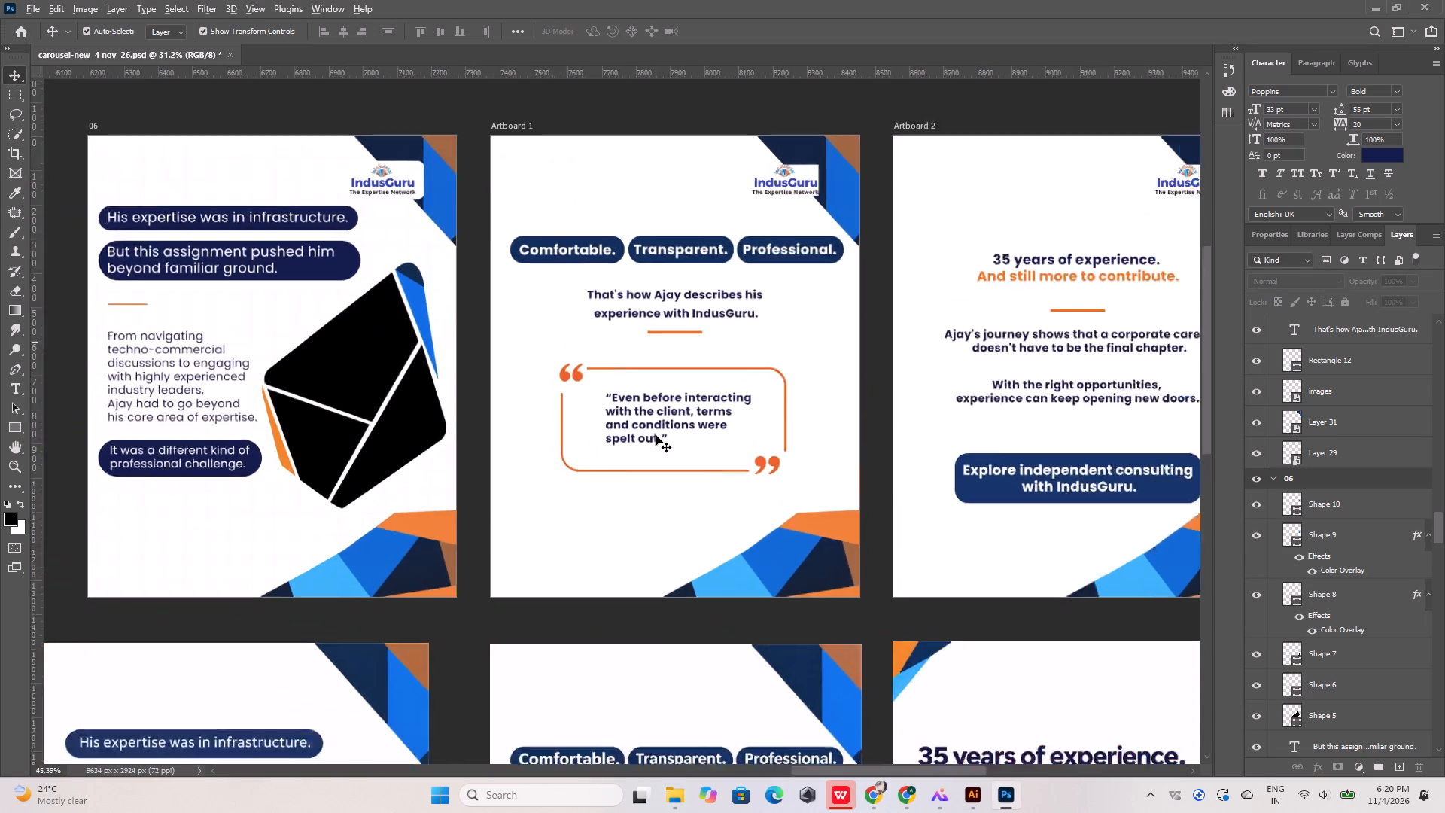
scroll(656, 435, "up", 5, "alt")
left_click(658, 406)
double_click(658, 406)
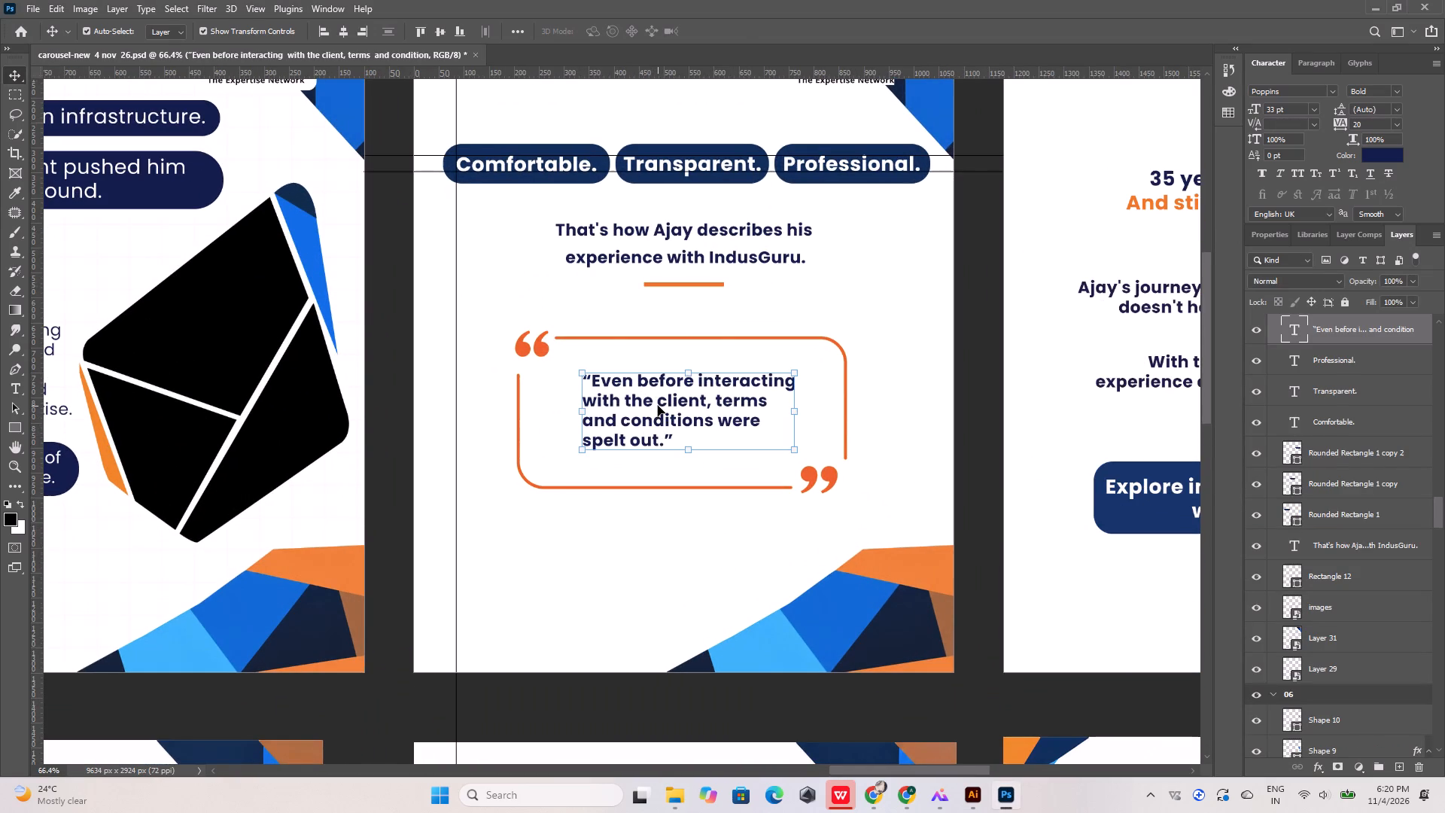
left_click(552, 31)
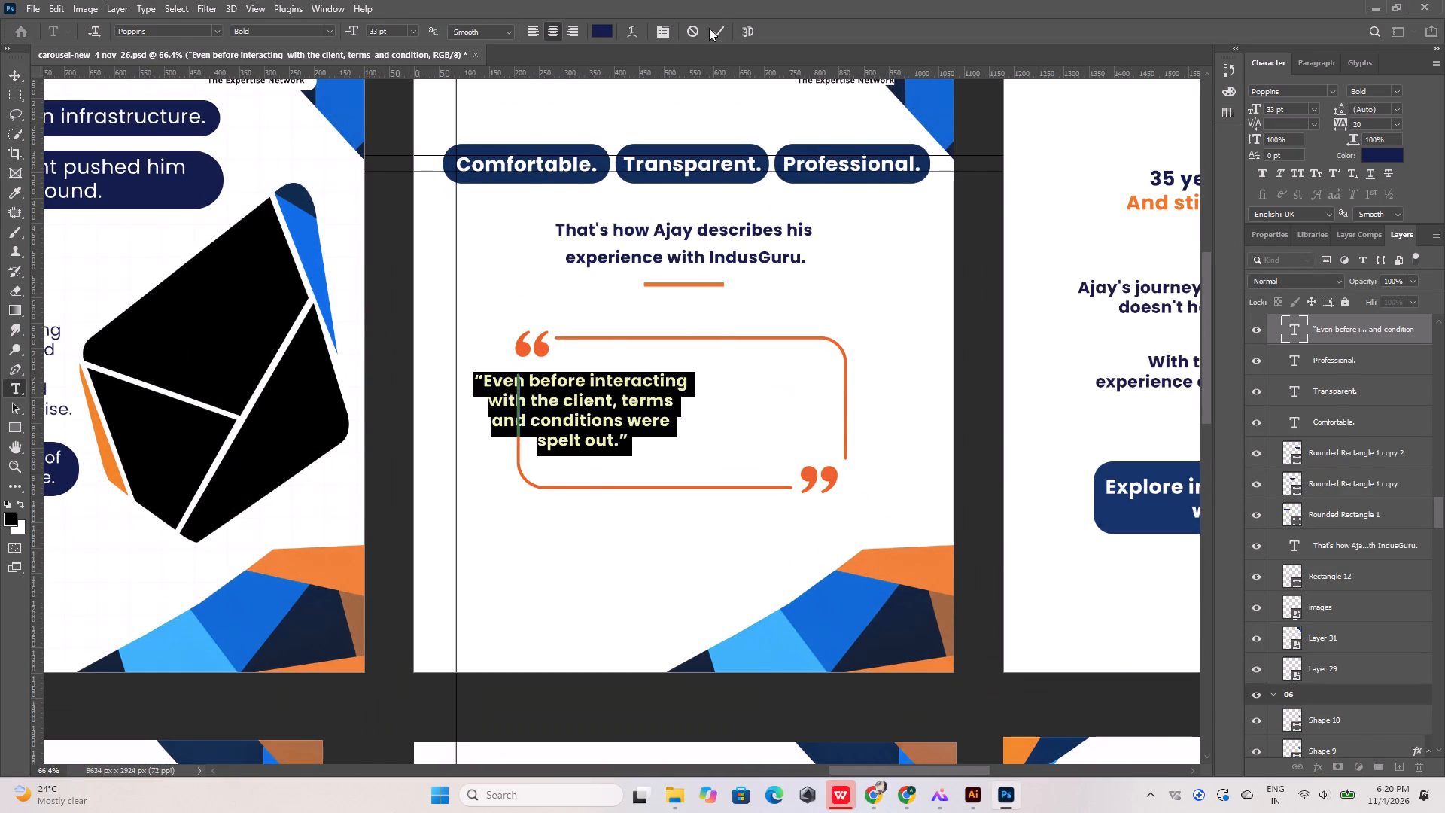
left_click(718, 28)
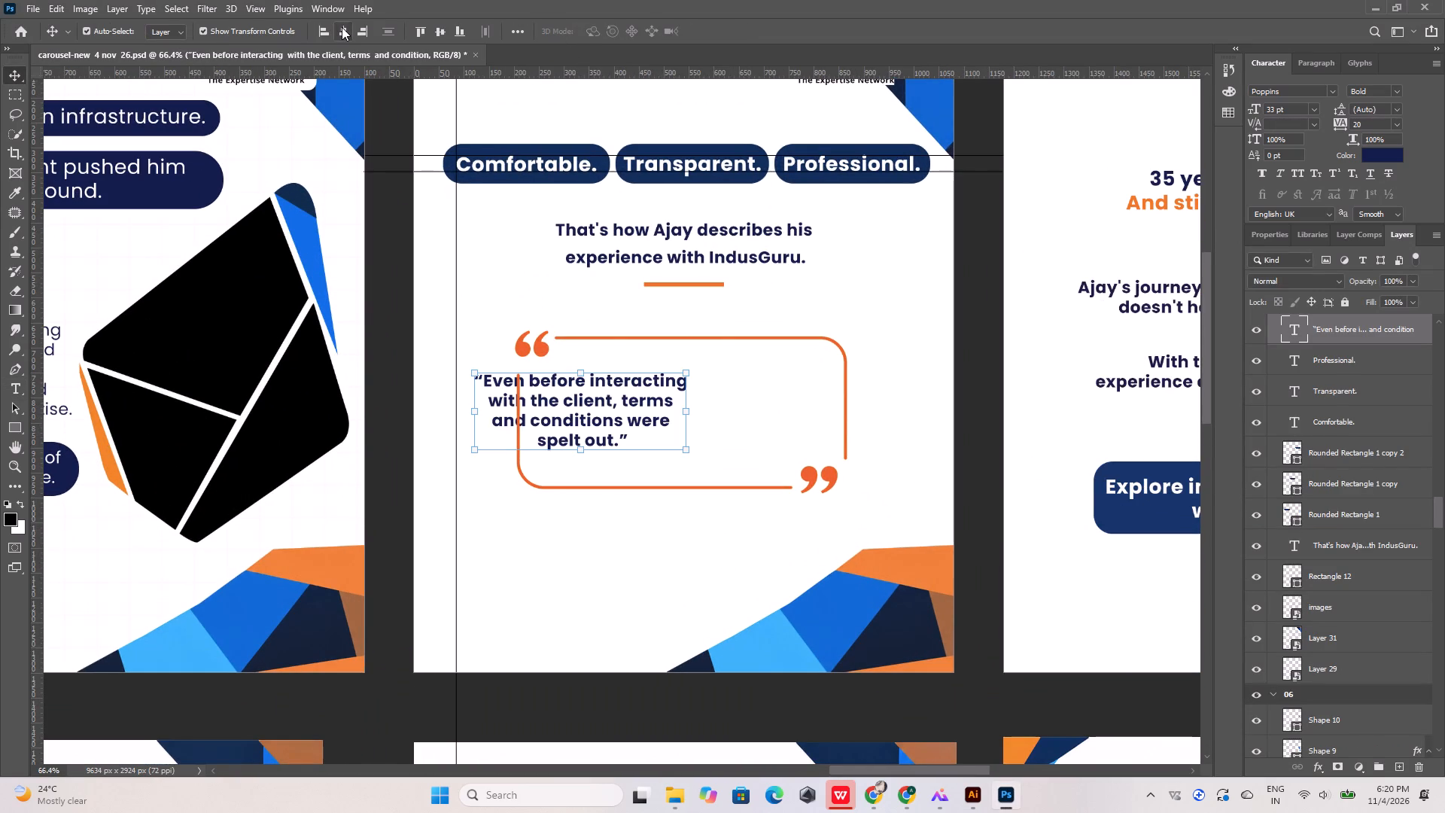
left_click(342, 27)
left_click(394, 341)
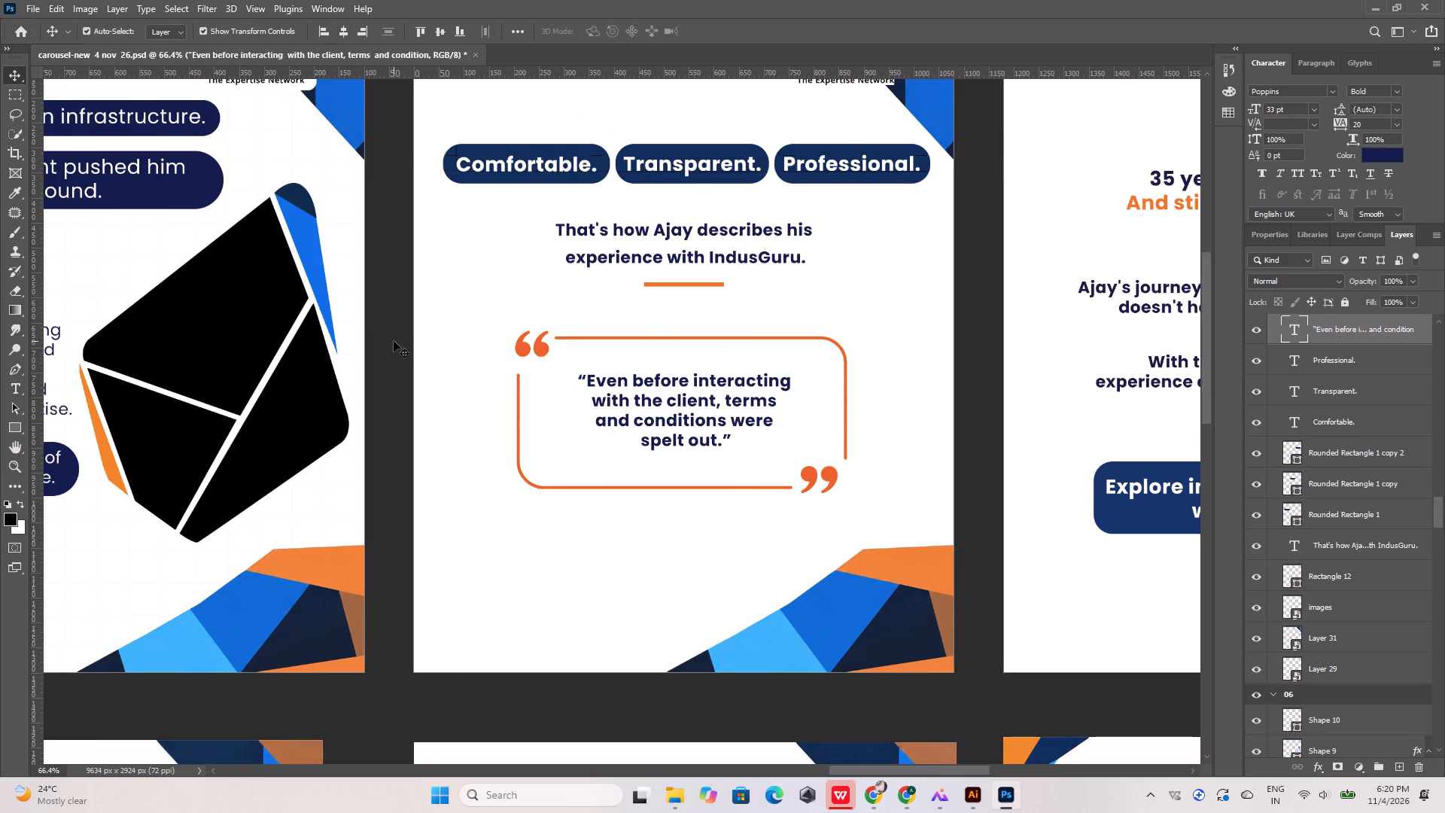
Centre the orange quote frame outline horizontally on Artboard 1.
scroll(418, 419, "down", 10, "alt")
left_click(522, 183)
scroll(551, 397, "up", 5, "alt")
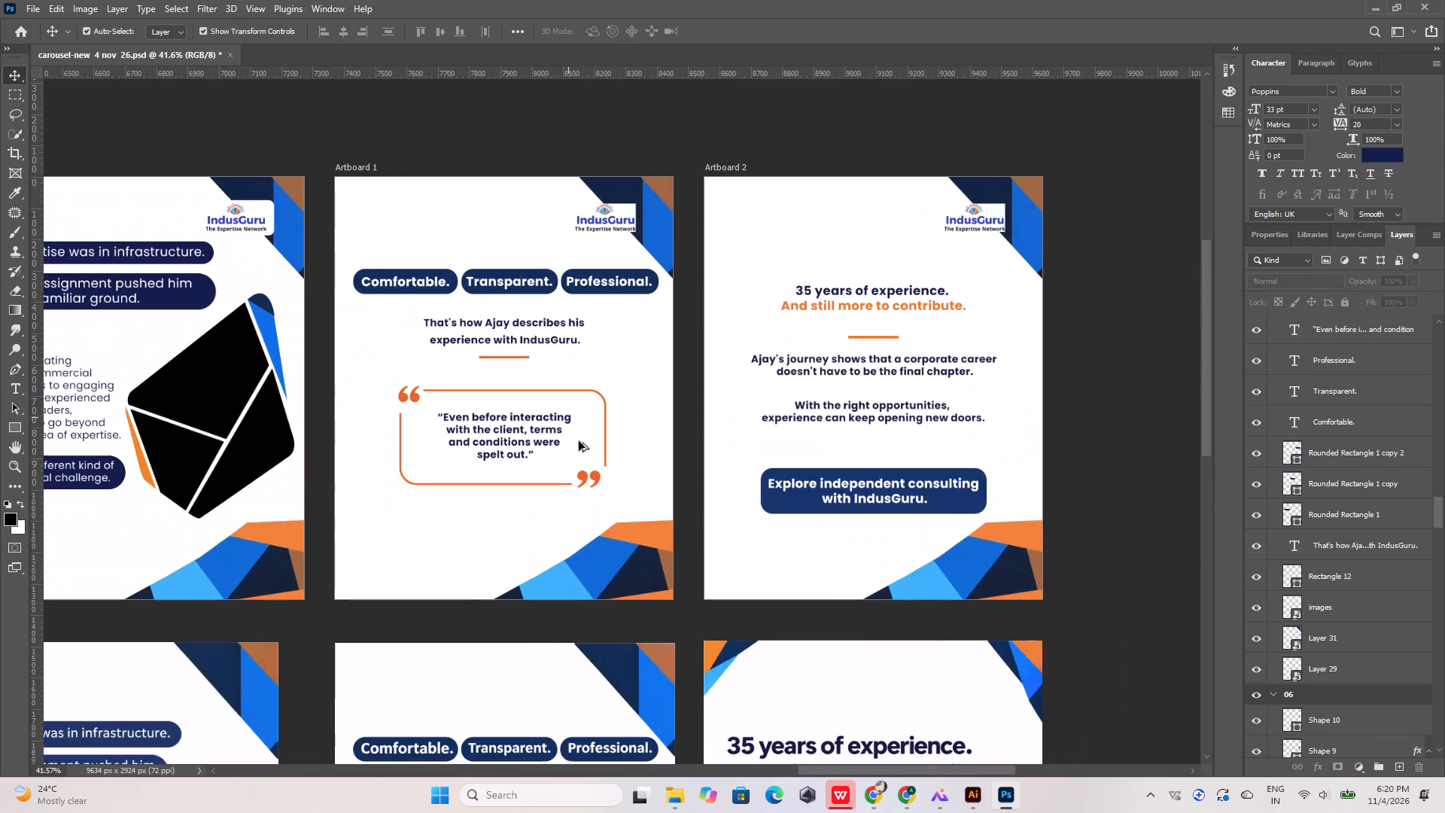
left_click(595, 477)
left_click(344, 31)
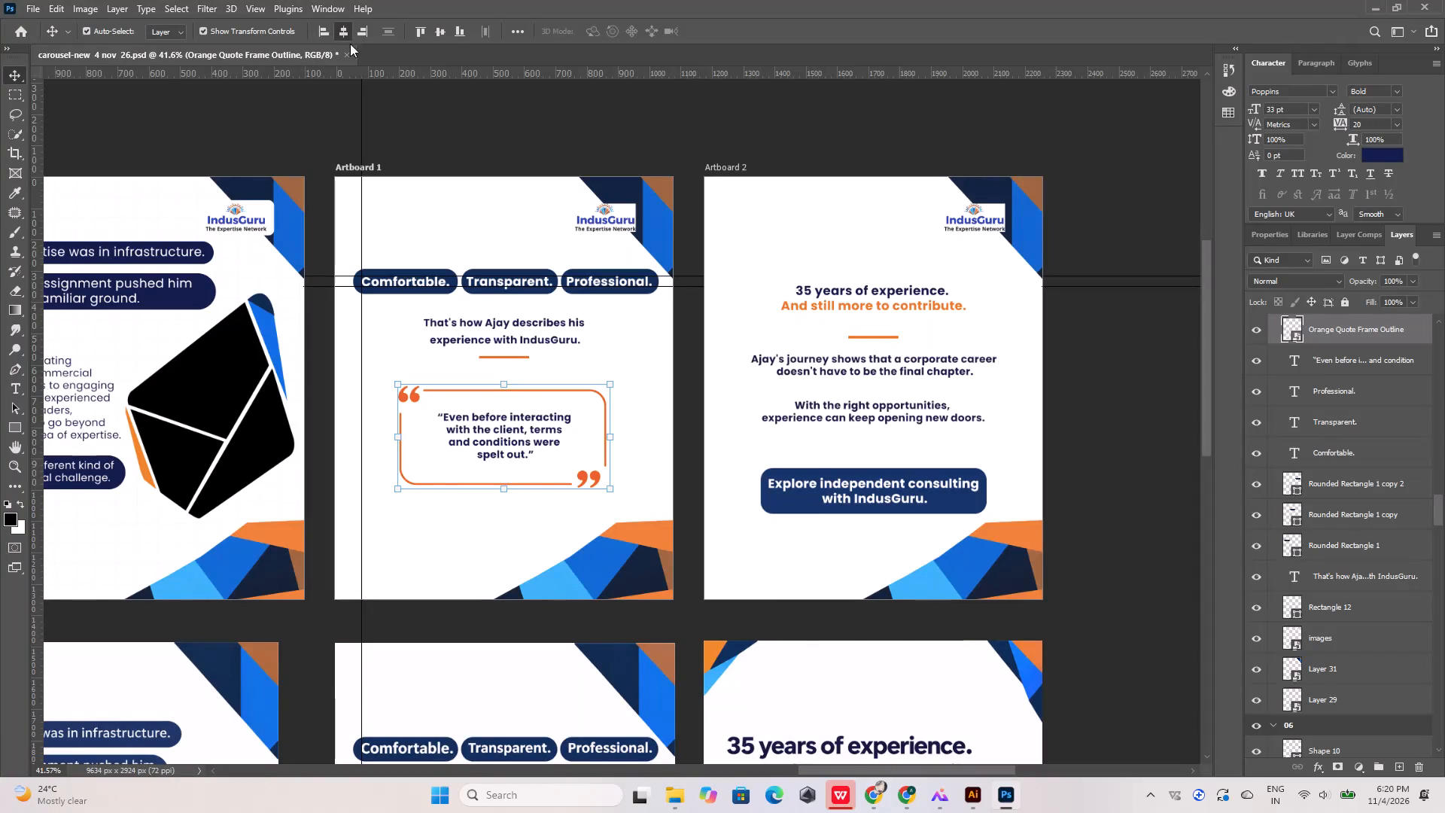
left_click(366, 69)
Export only Artboard 1 and Artboard 2 as JPG files to the Downloads folder, replacing the earlier exports.
left_click(26, 8)
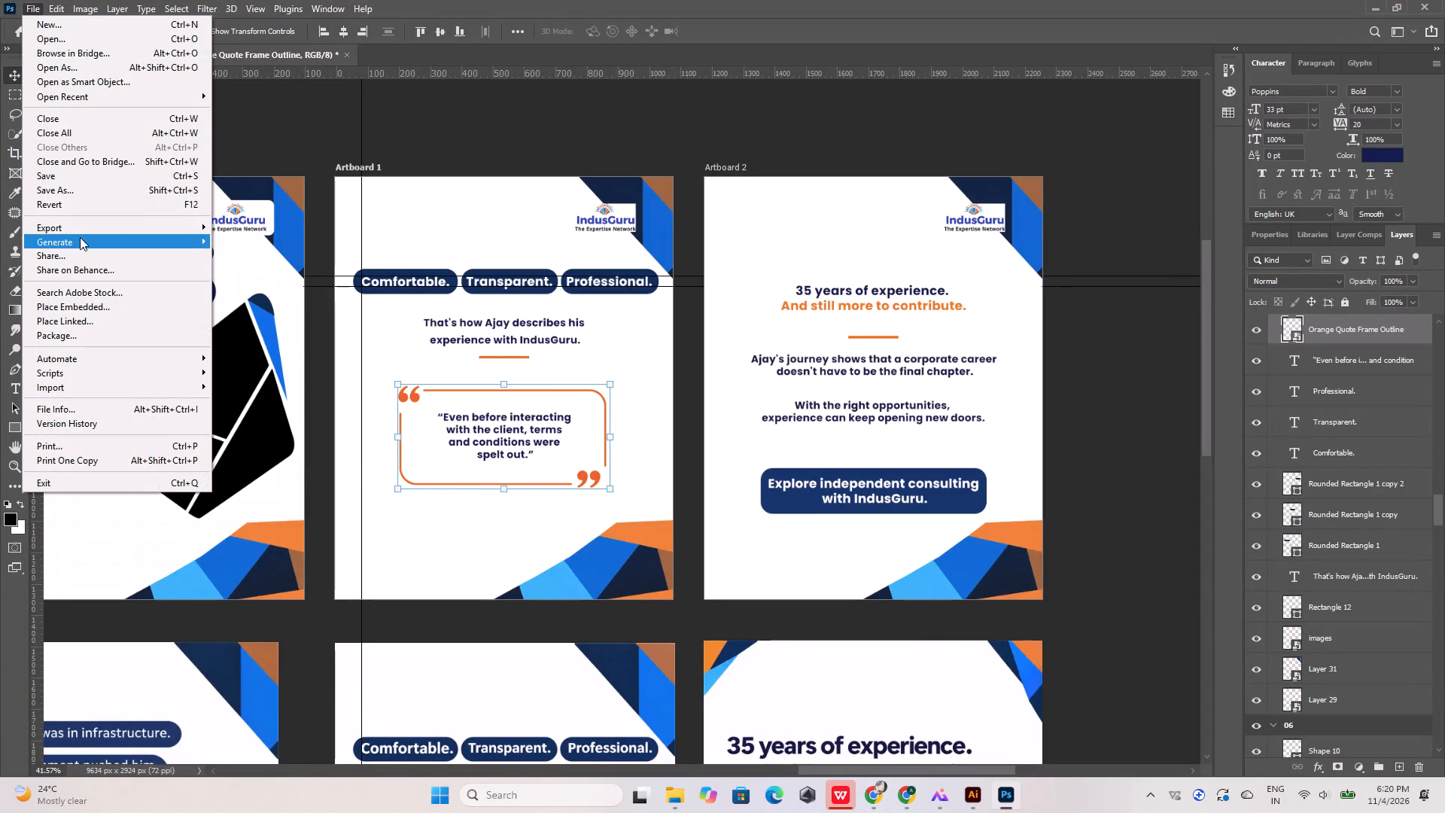
left_click(84, 227)
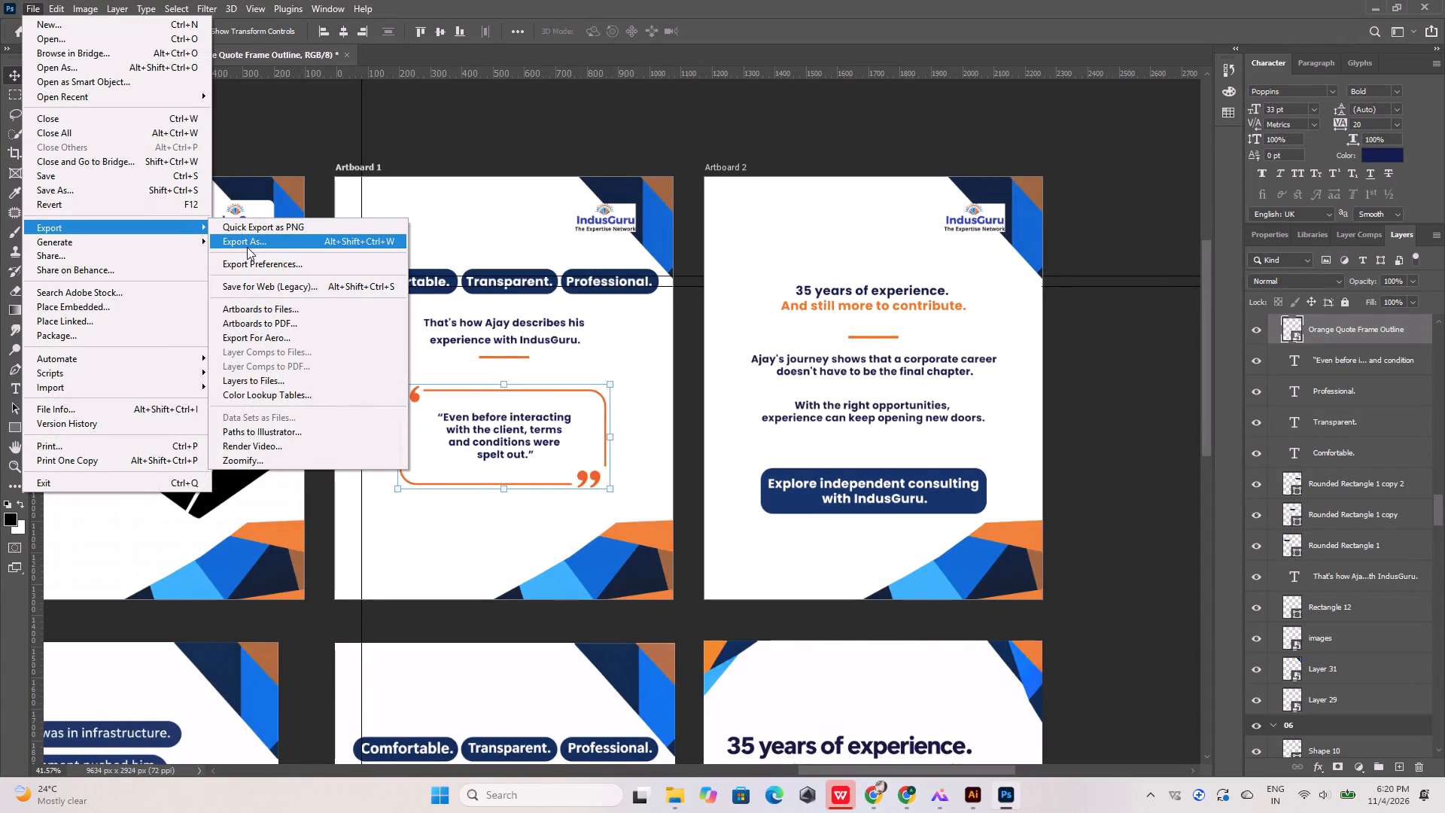
left_click(247, 246)
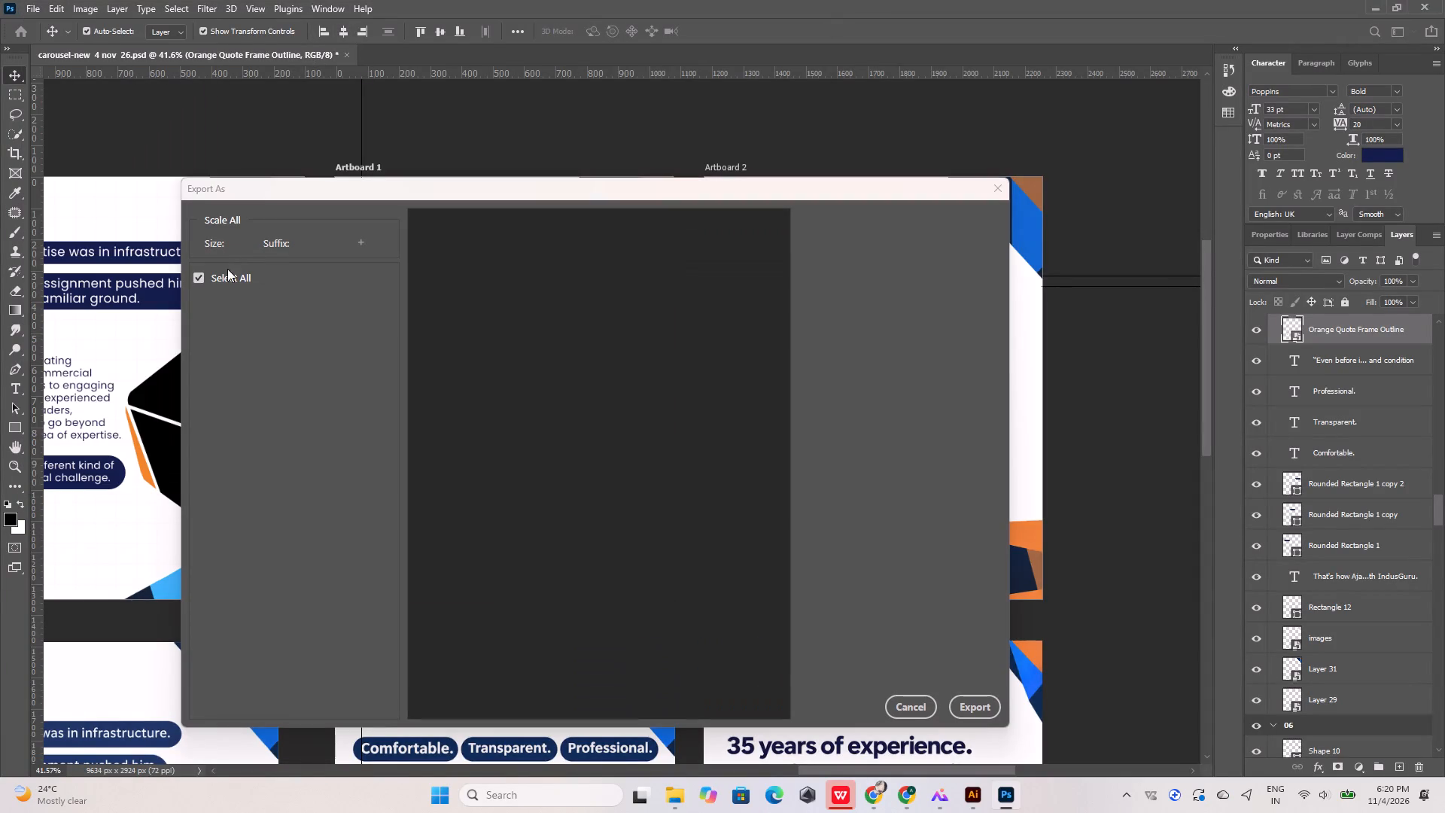
left_click(199, 306)
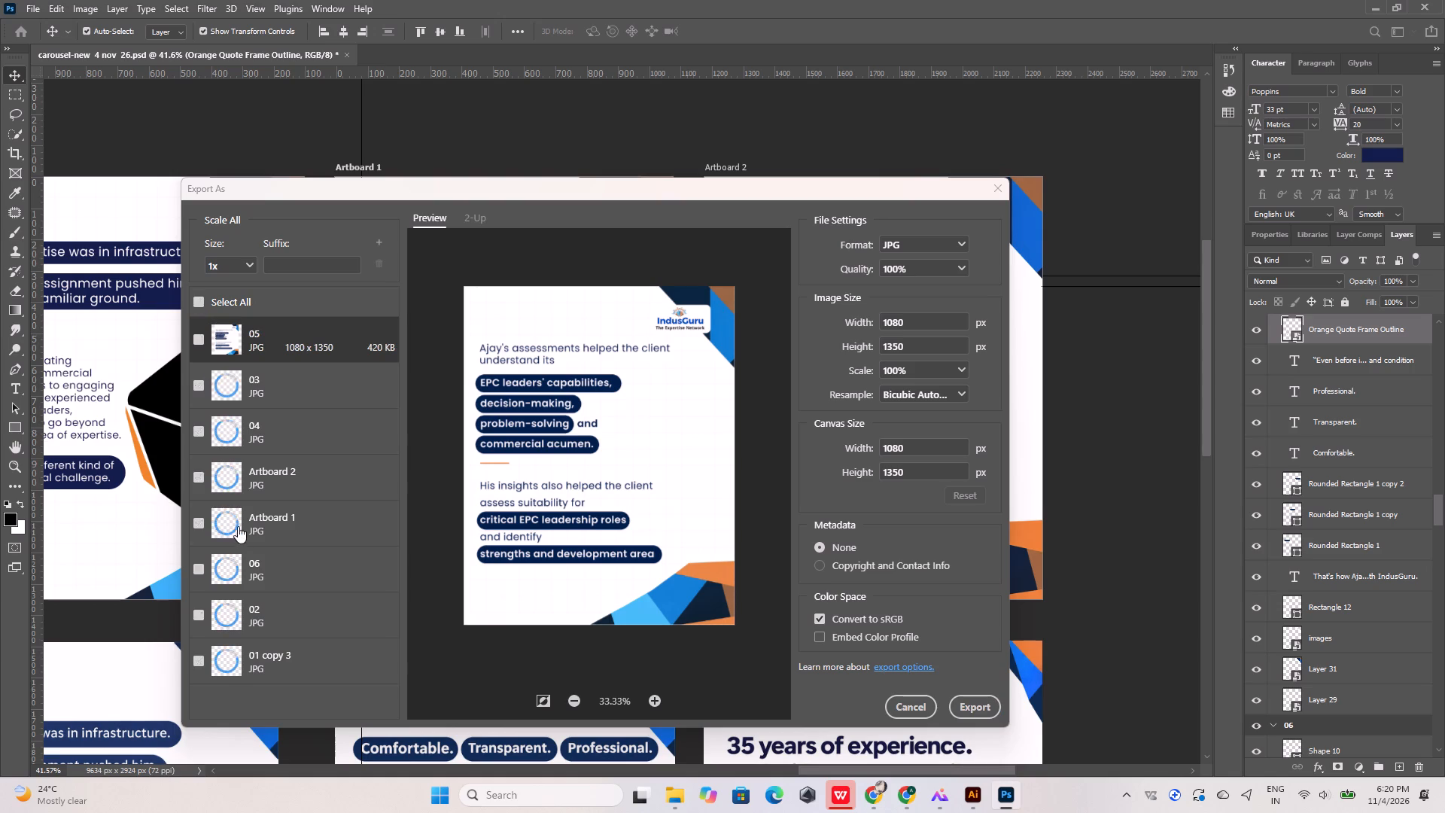
left_click(248, 477)
left_click(200, 477)
left_click(195, 520)
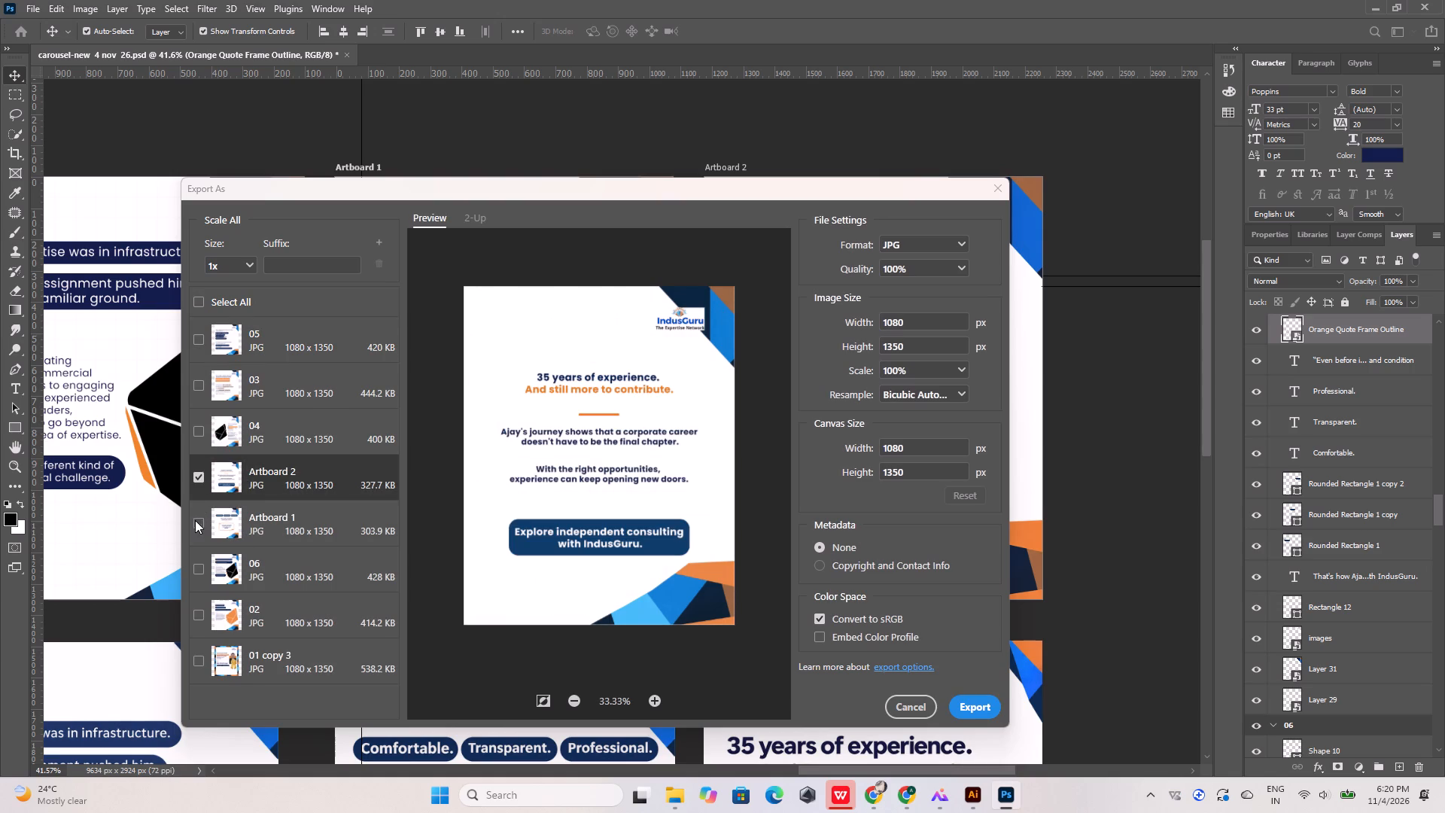
left_click(969, 712)
left_click(478, 427)
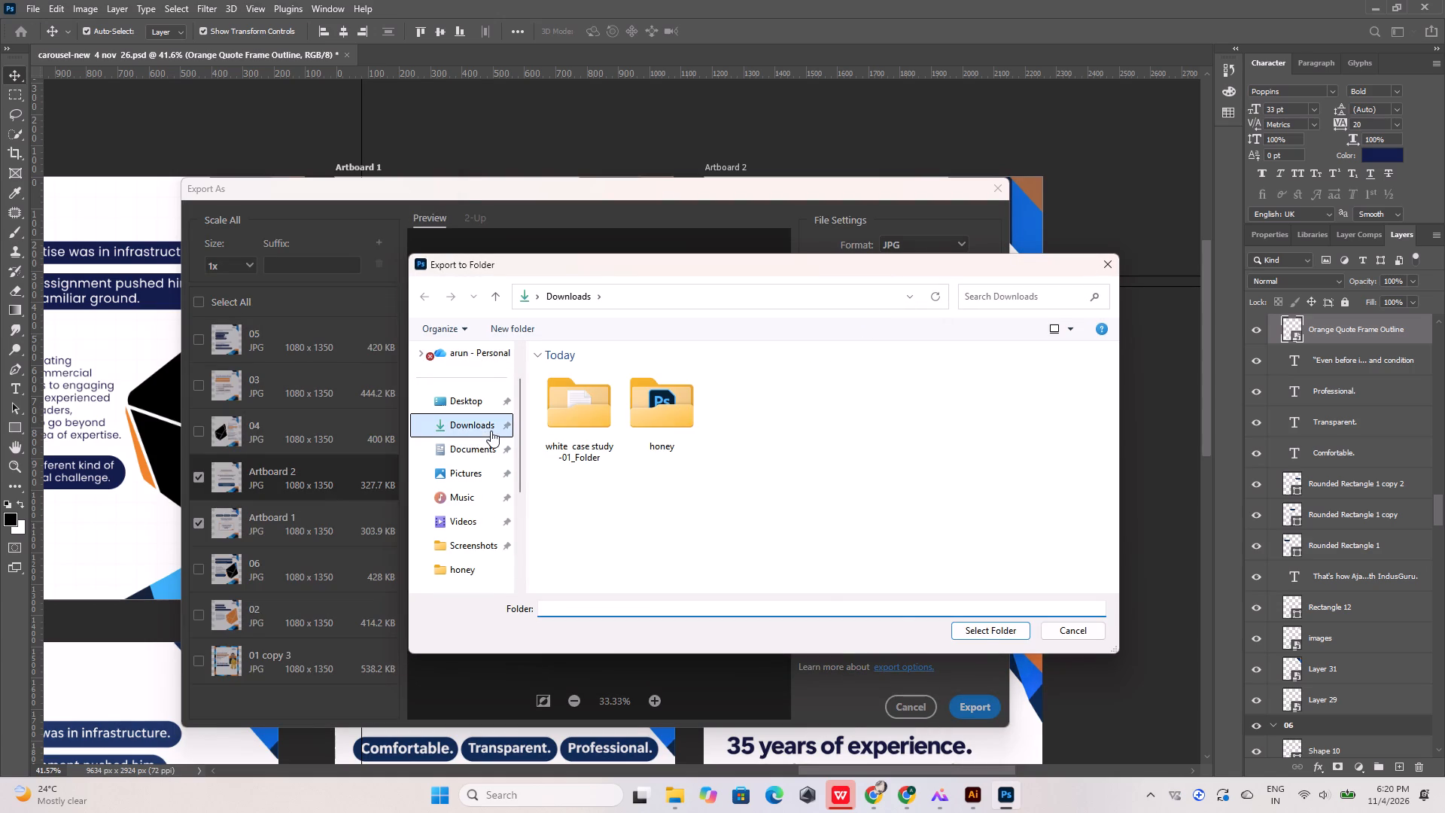
left_click(983, 628)
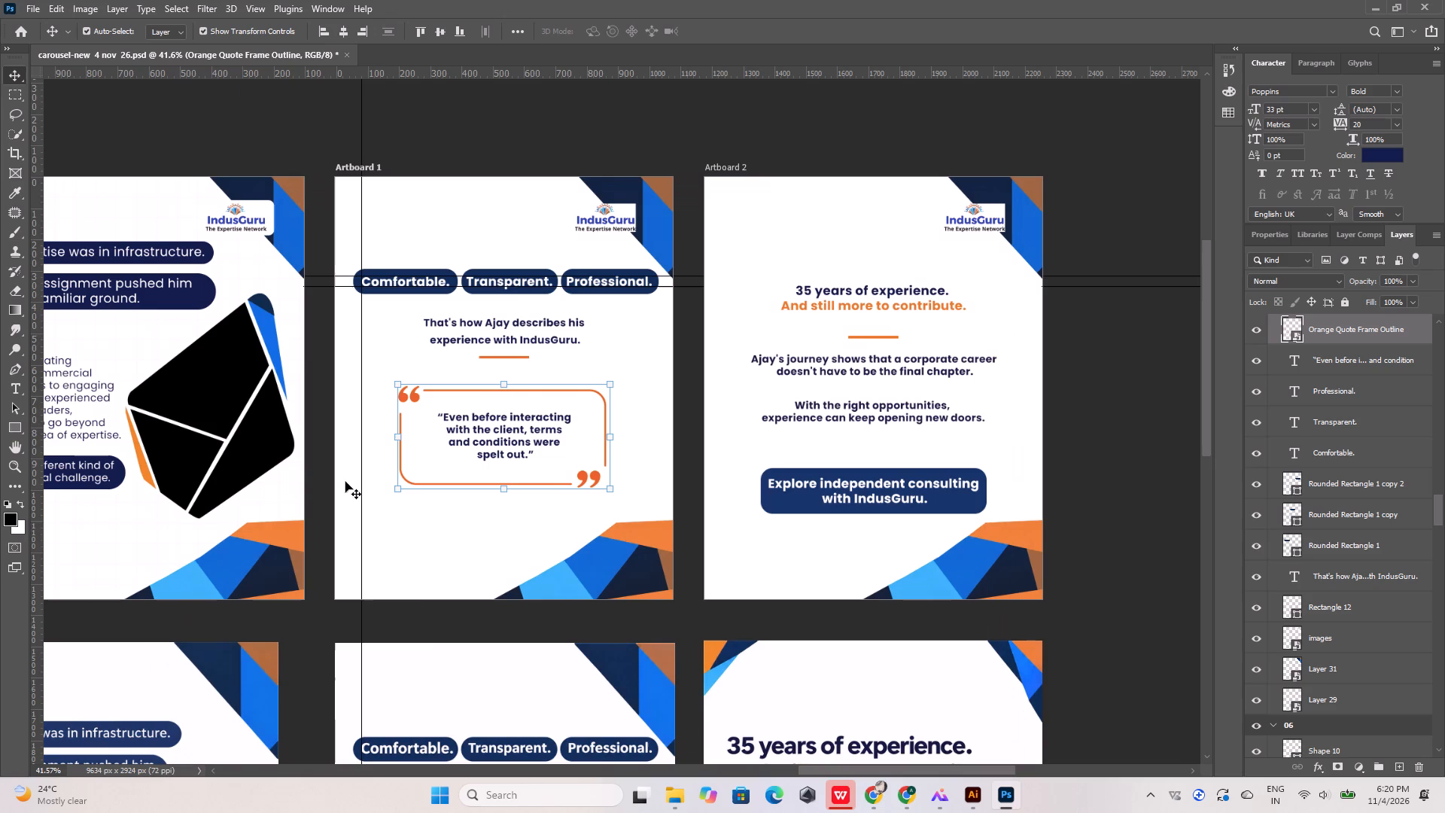
Switch to File Explorer and open the newly exported Artboard 1 image from the Downloads folder.
left_click(664, 791)
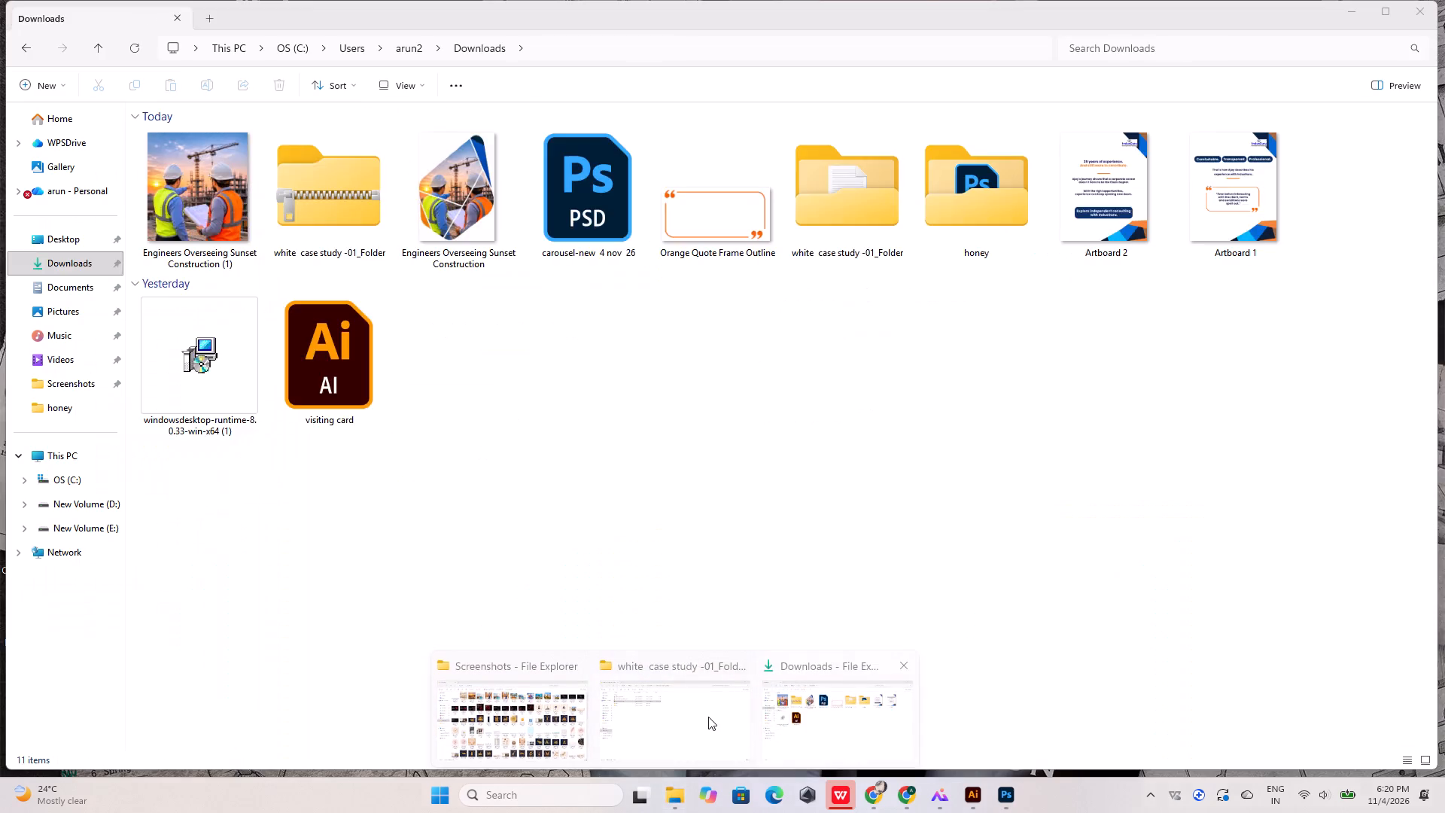
left_click(708, 717)
left_click(81, 259)
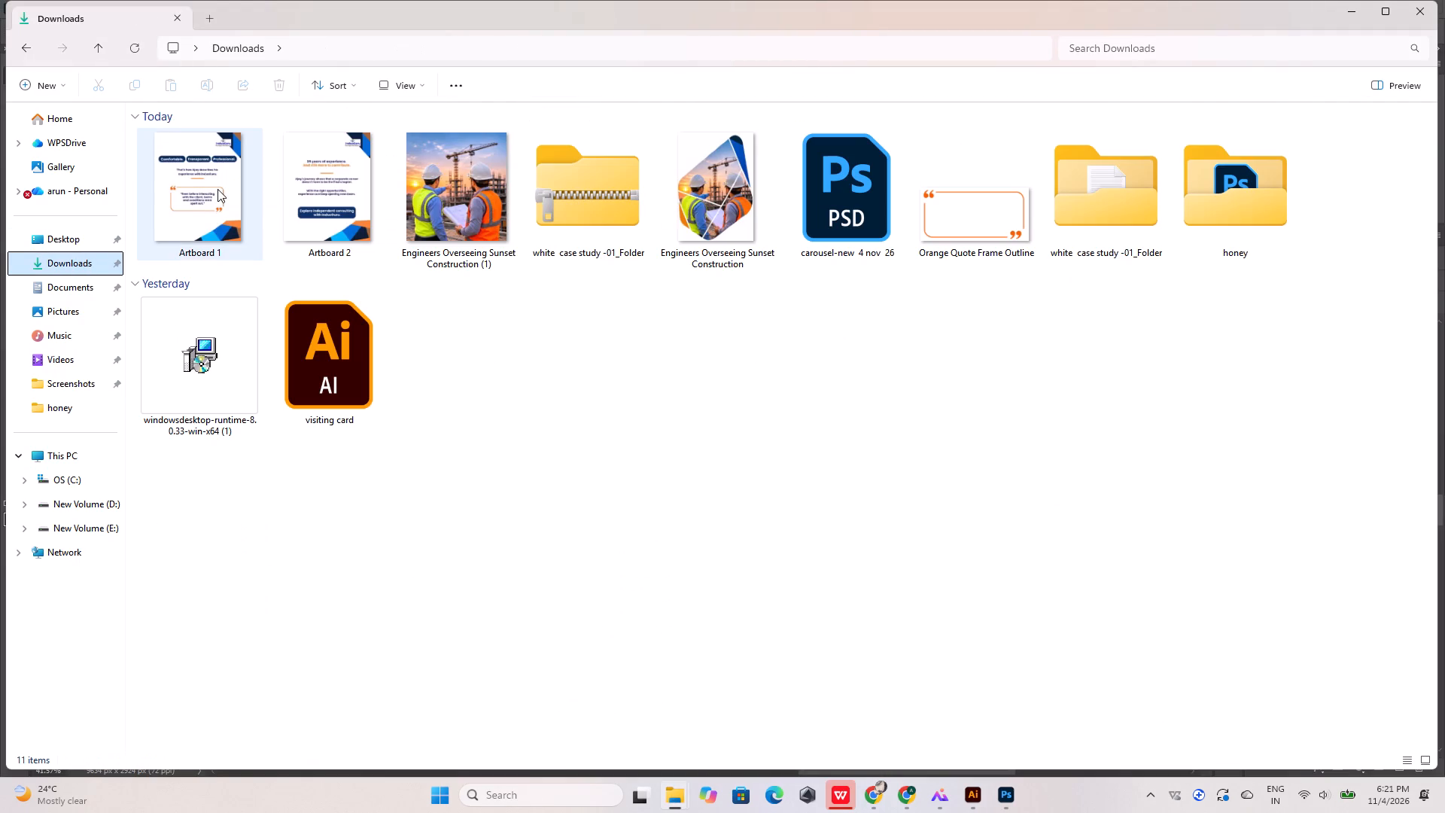
double_click(215, 188)
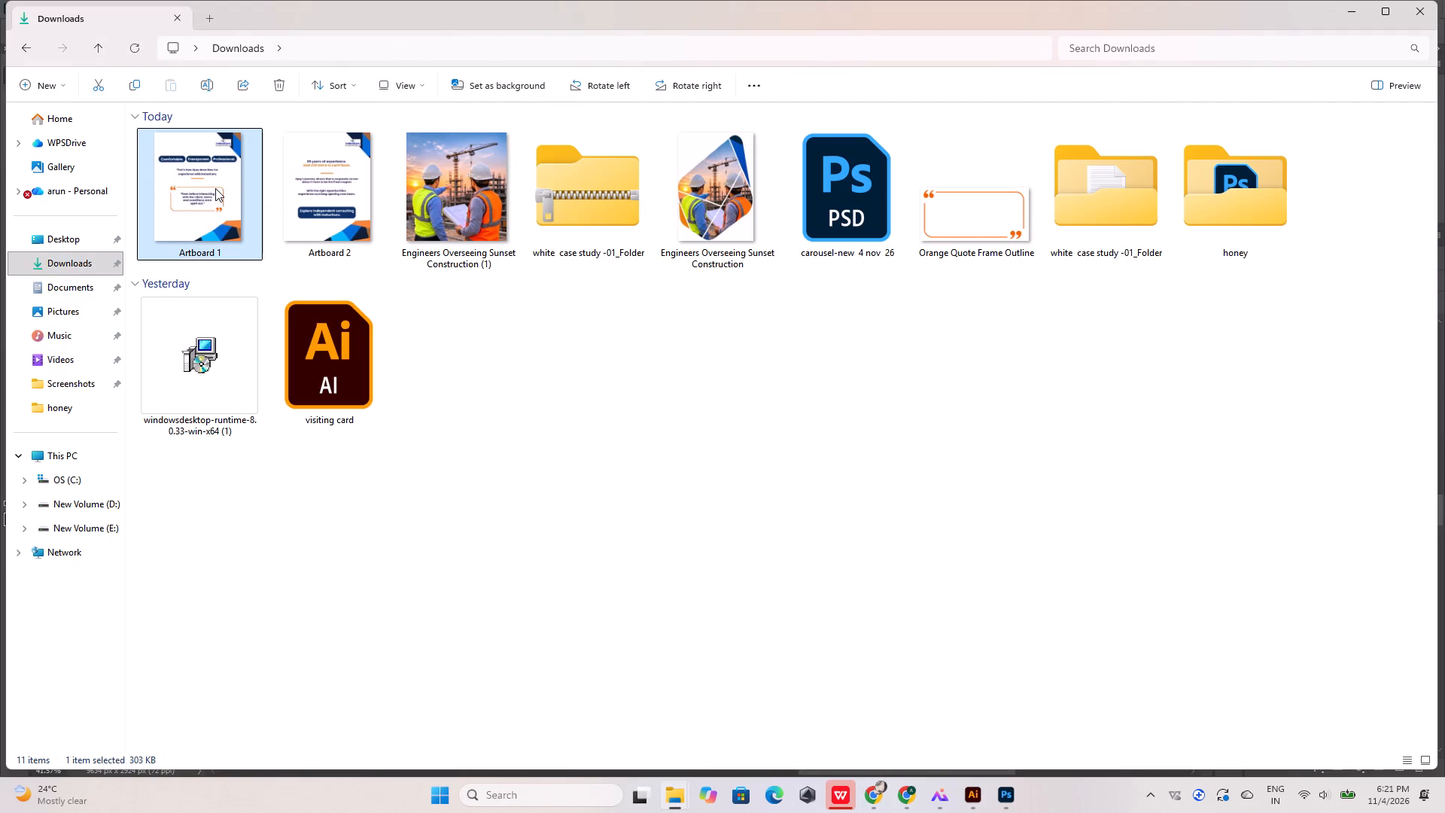